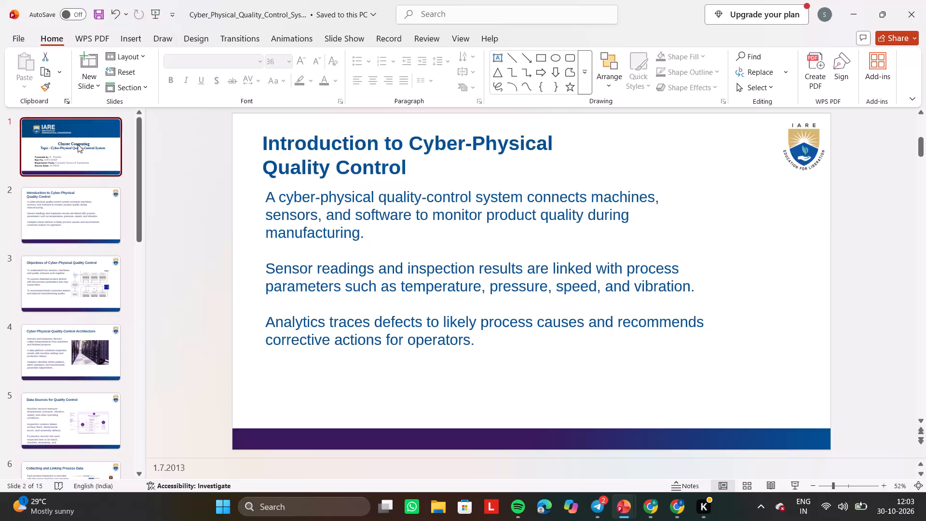
Replace the presenter's name after "Presented by:" on the title slide with the new student's name.
drag(477, 343, 421, 342)
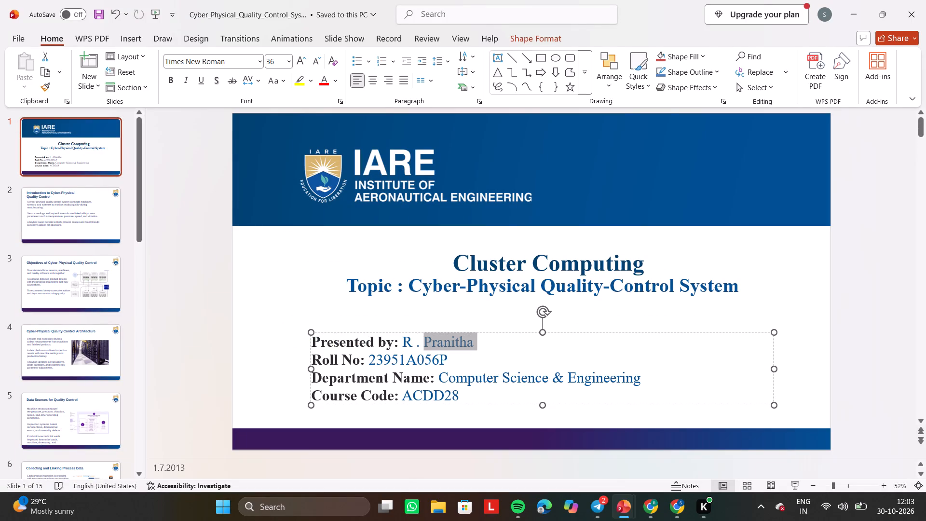
drag(421, 342, 403, 343)
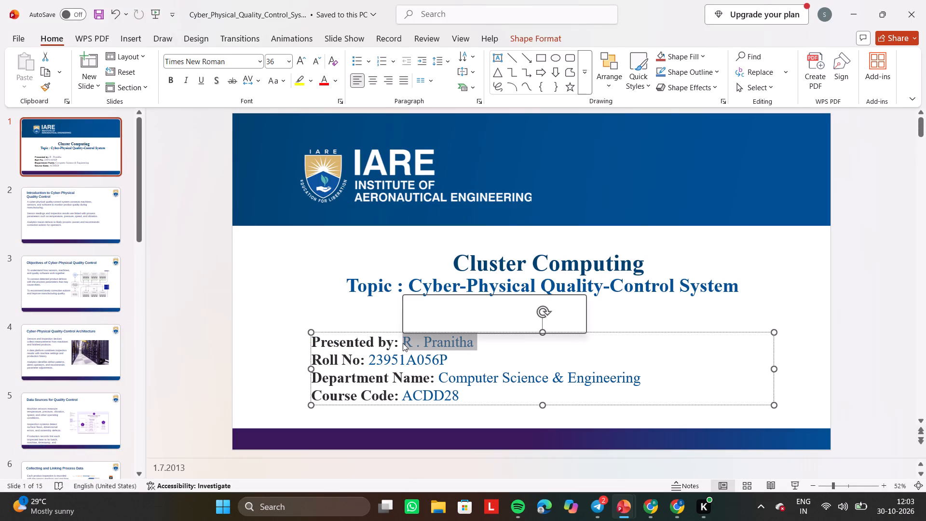
key(shift+r)
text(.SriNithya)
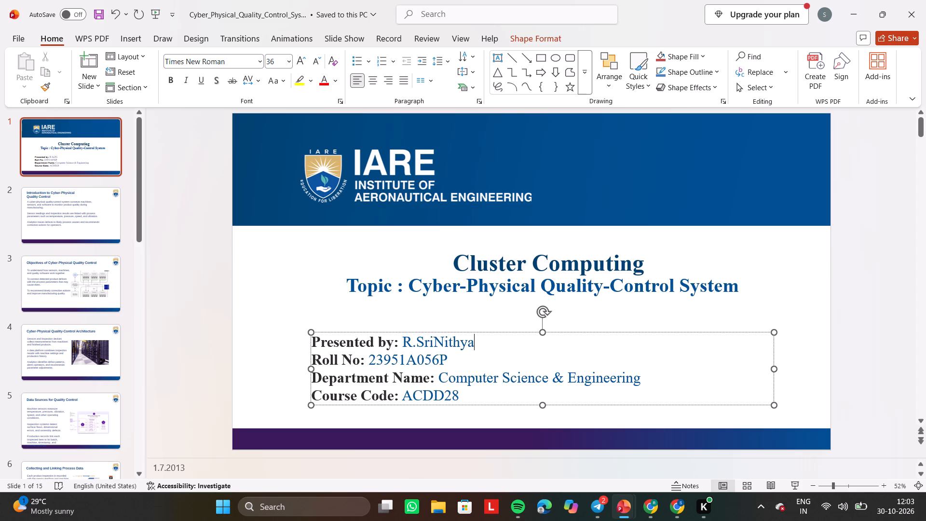
Change the ending of the roll number on the title slide to match the new student's roll number.
click(454, 360)
key(BackSpace)
key(BackSpace)
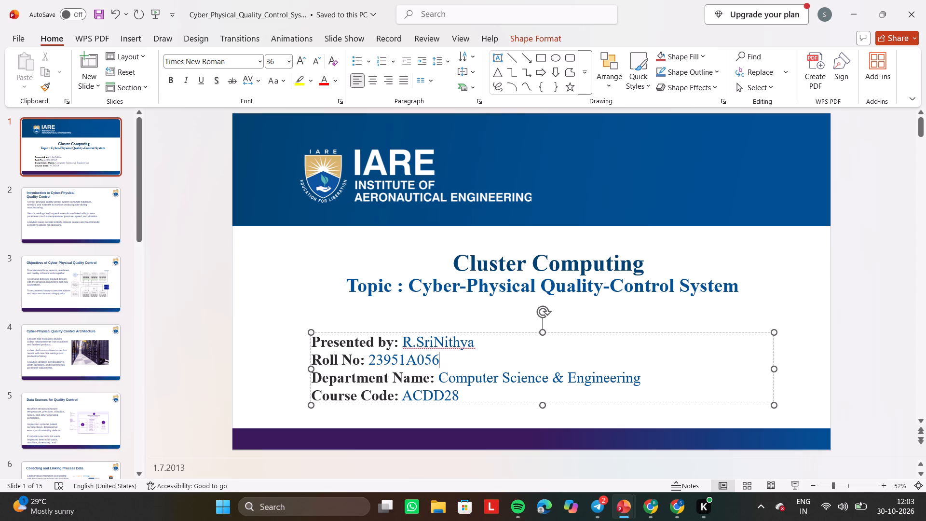
key(3)
key(BackSpace)
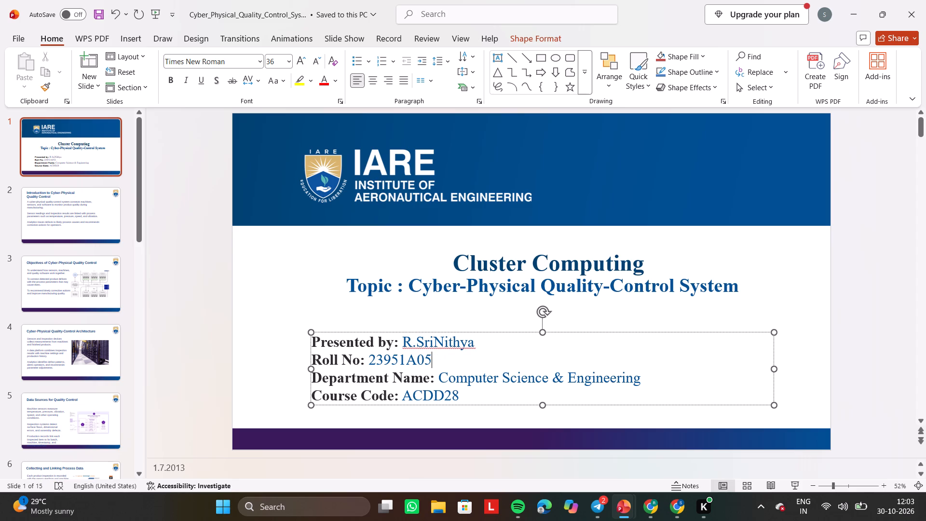
text(B3)
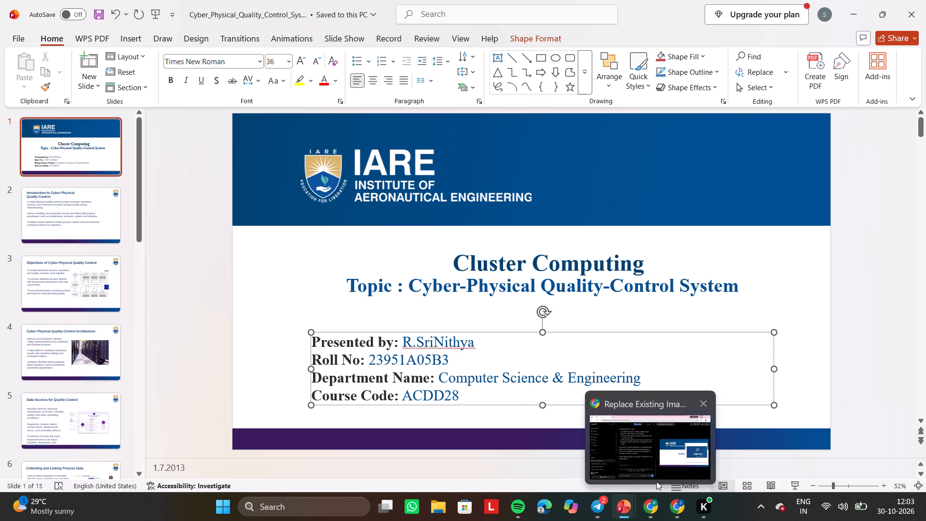
In Chrome, search for "cms iare" in the new tab and sign in to the Samvidha student portal.
click(651, 454)
click(170, 13)
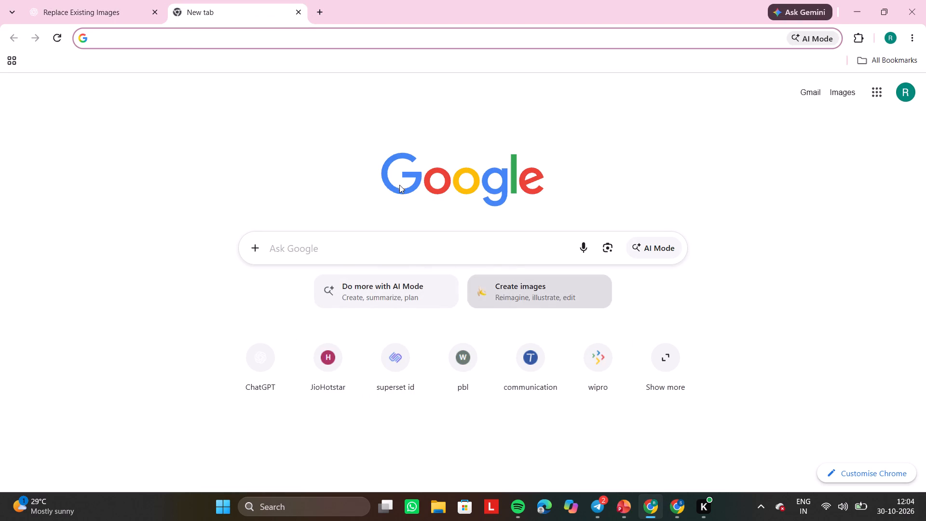
text(cms)
click(210, 139)
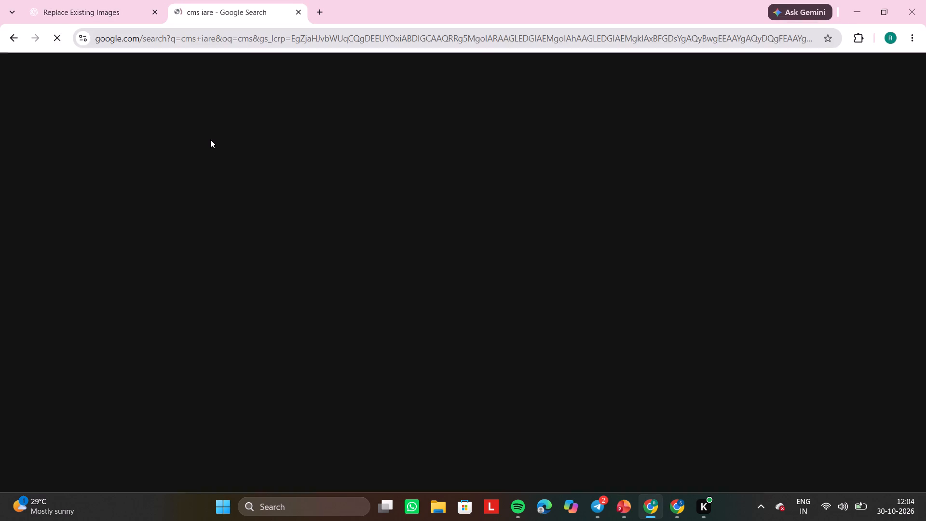
click(173, 182)
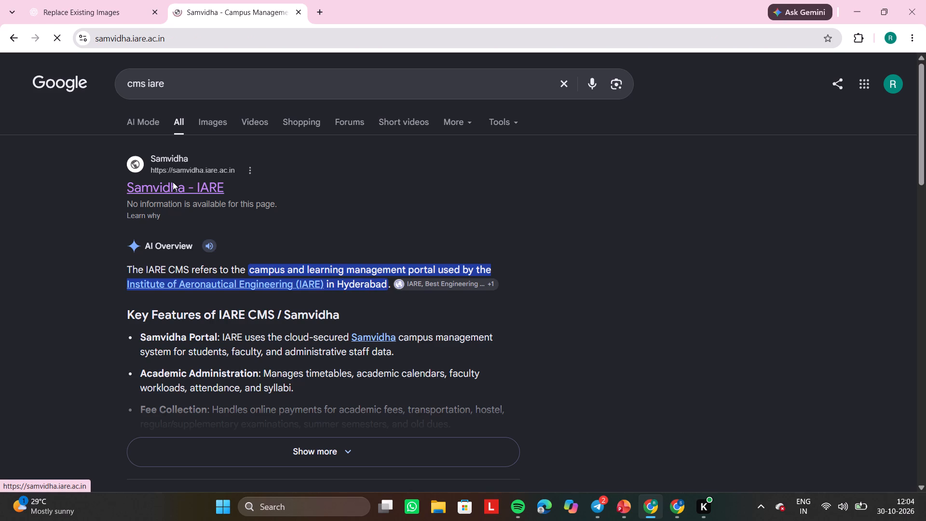
click(369, 317)
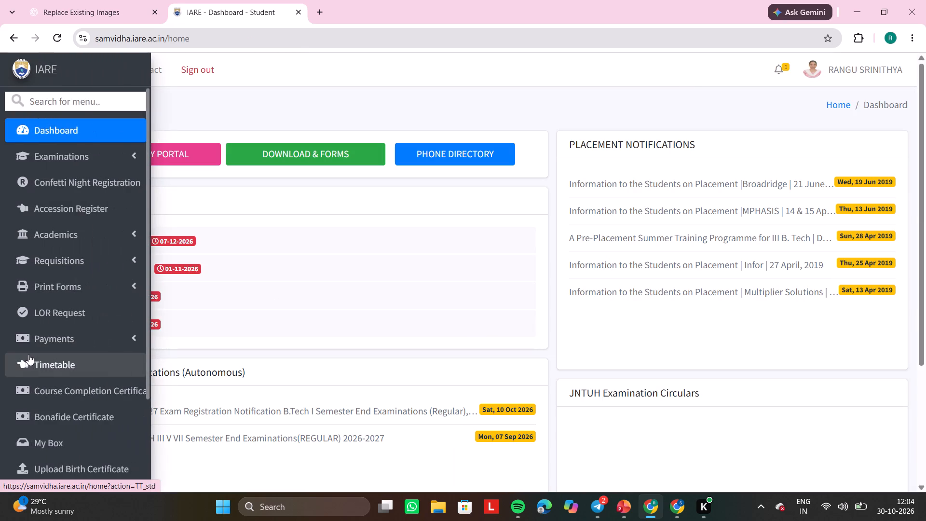
Open the AAT-II page under Uploads in the student portal.
scroll(28, 355, down, 6)
click(65, 414)
scroll(65, 414, down, 4)
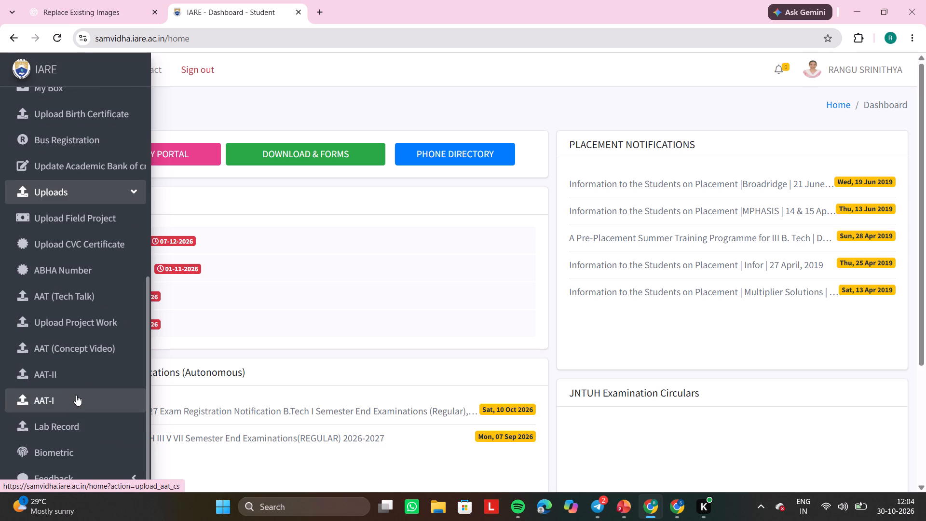
click(47, 367)
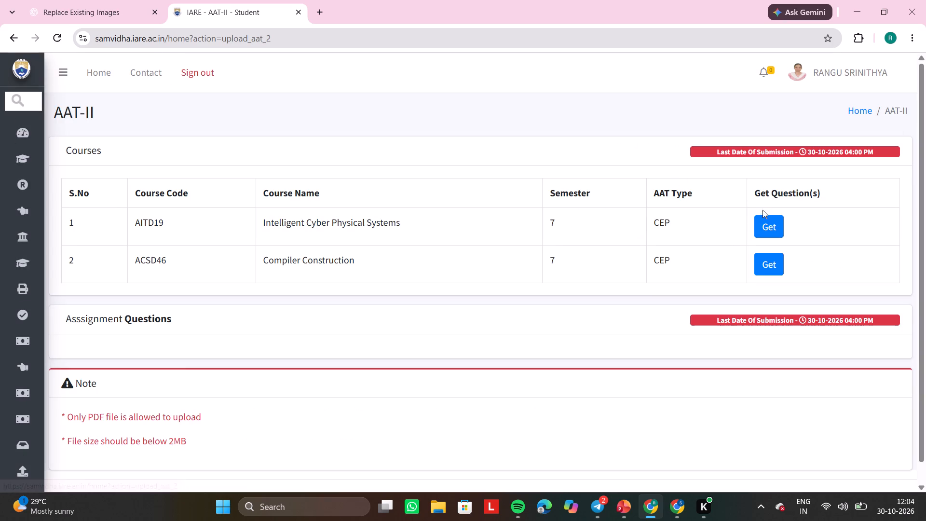
Get the assigned question for AITD19 Intelligent Cyber Physical Systems and copy its Complex Engineering Problem statement.
click(766, 217)
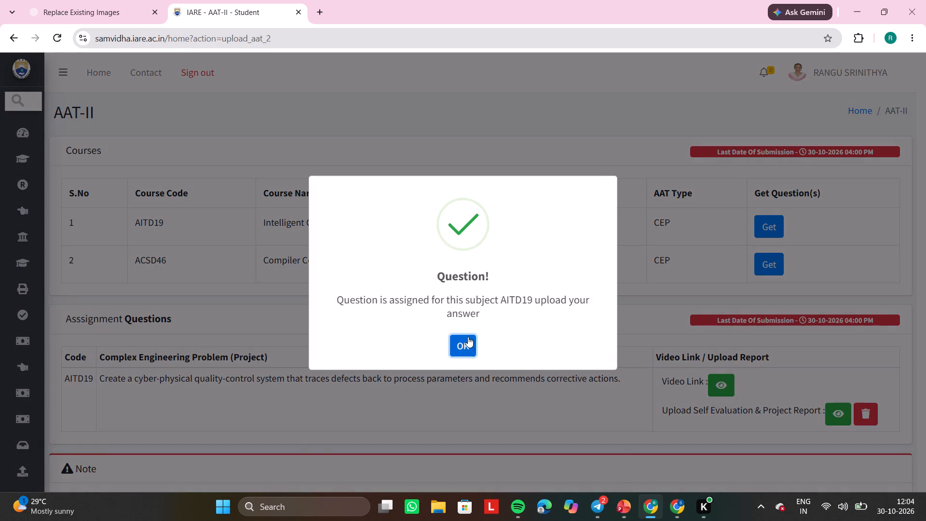
click(456, 334)
click(468, 343)
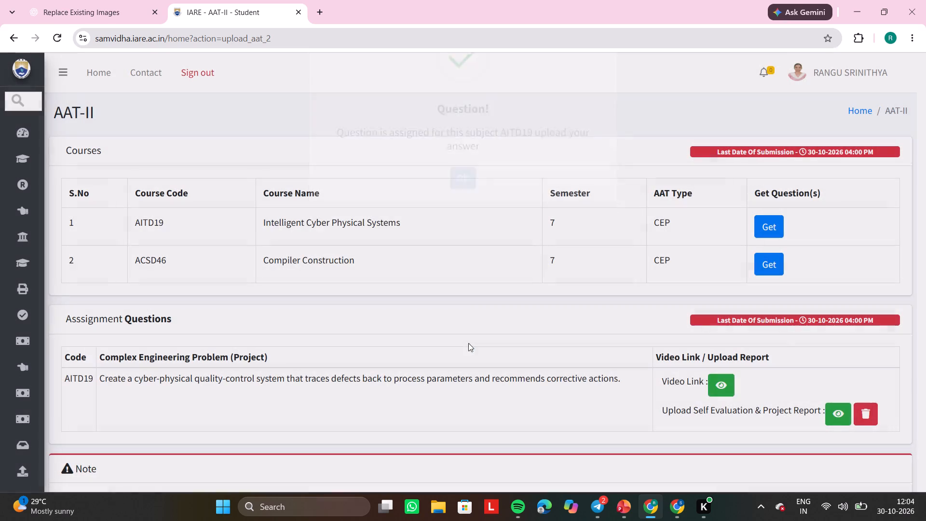
drag(626, 381, 276, 388)
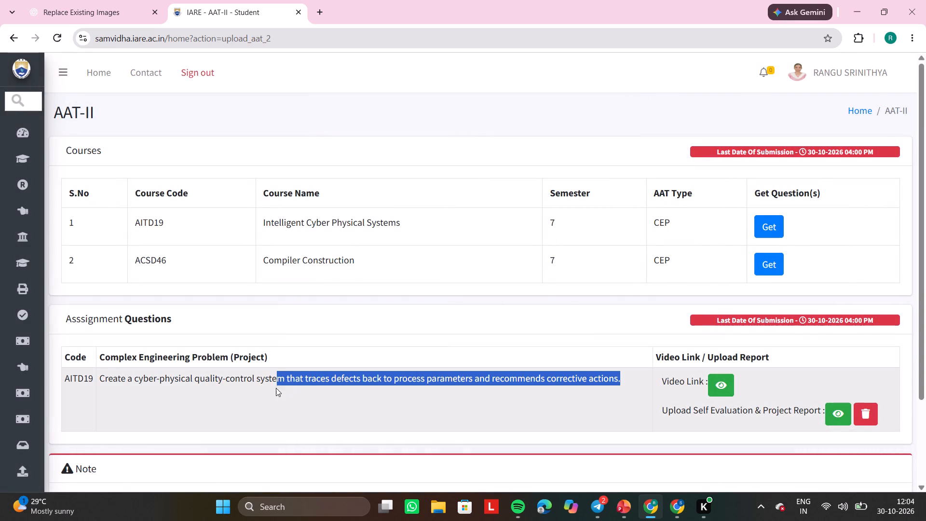
drag(276, 388, 90, 386)
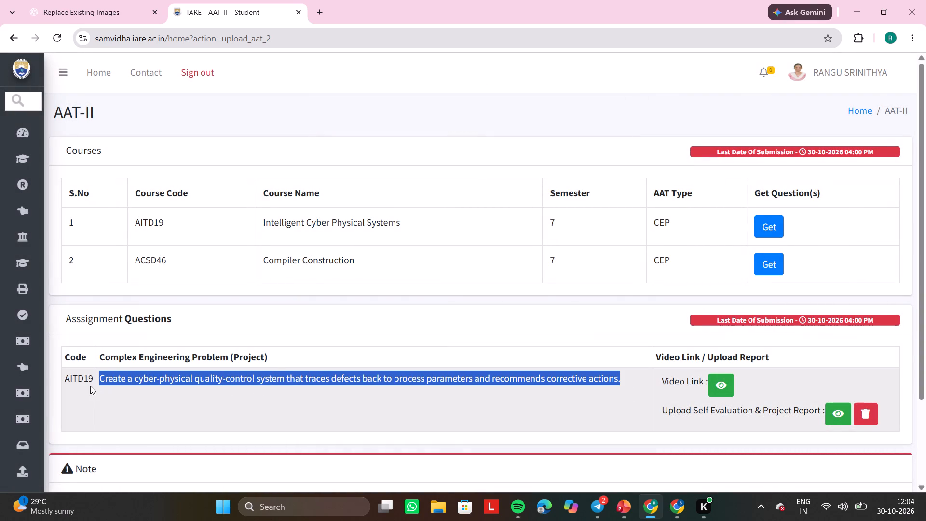
drag(90, 386, 99, 373)
key(ctrl+c)
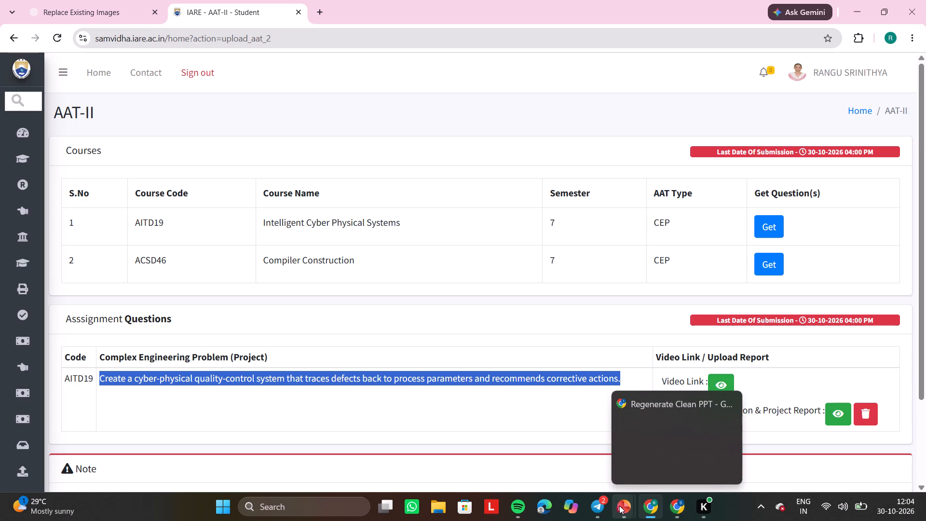
Switch back to the PowerPoint presentation.
click(650, 464)
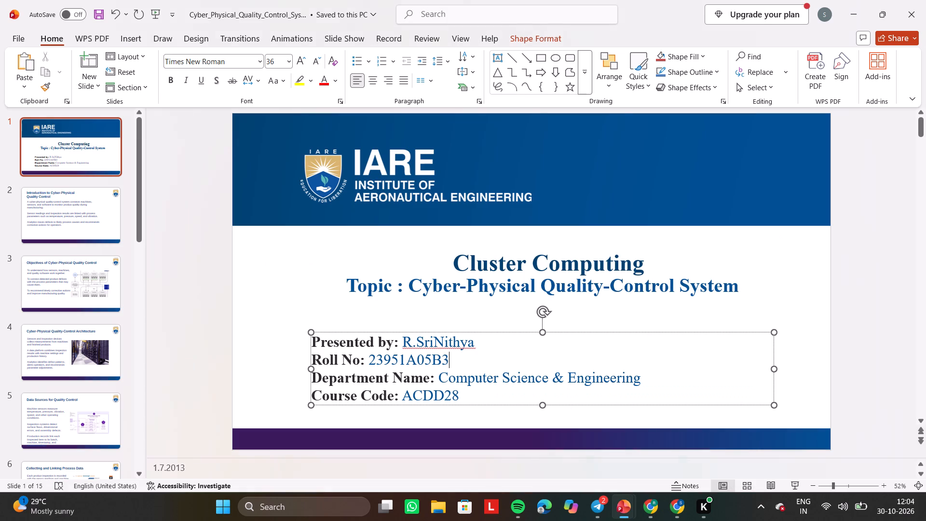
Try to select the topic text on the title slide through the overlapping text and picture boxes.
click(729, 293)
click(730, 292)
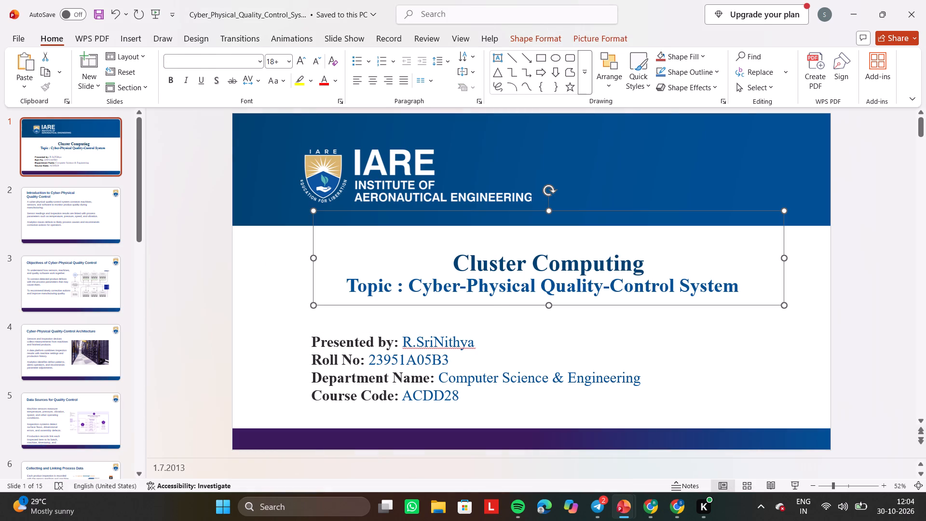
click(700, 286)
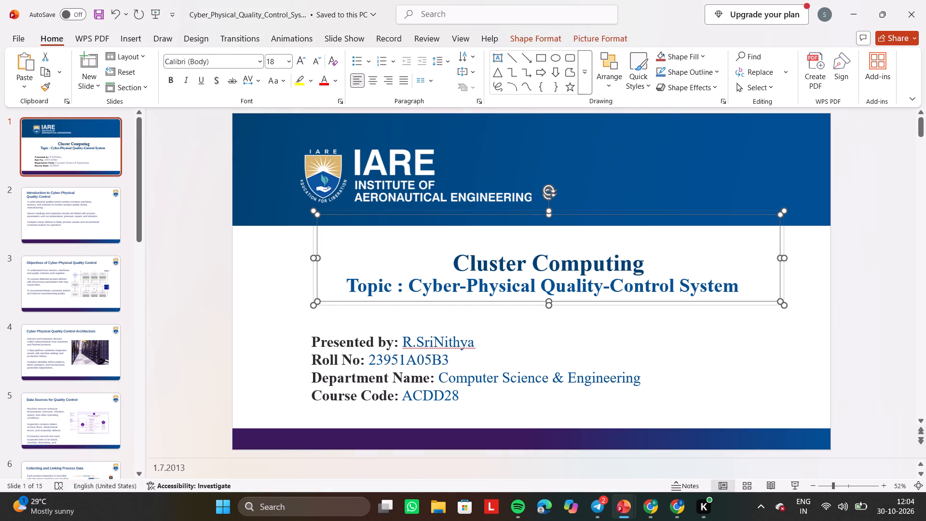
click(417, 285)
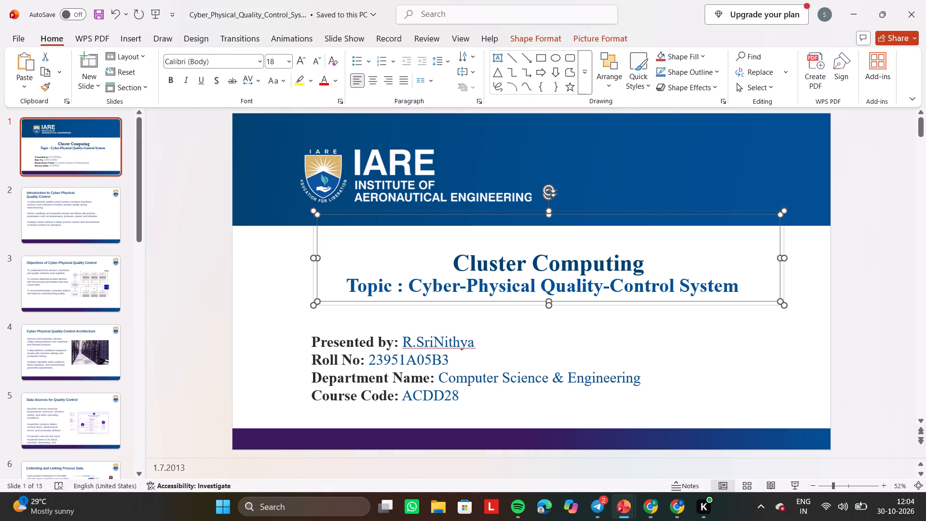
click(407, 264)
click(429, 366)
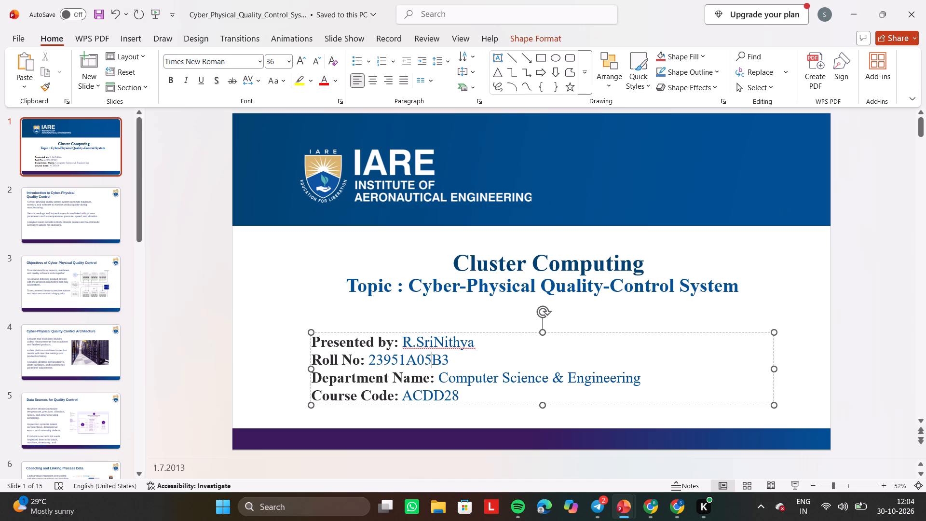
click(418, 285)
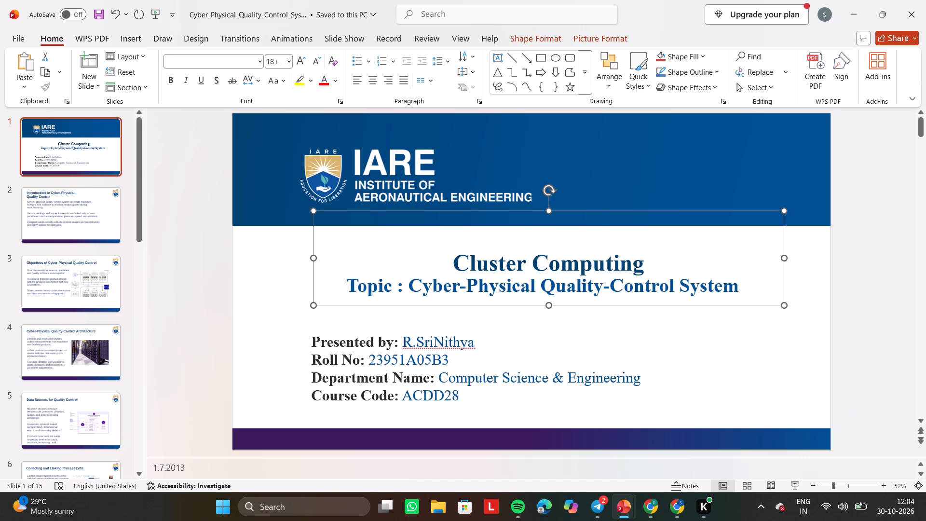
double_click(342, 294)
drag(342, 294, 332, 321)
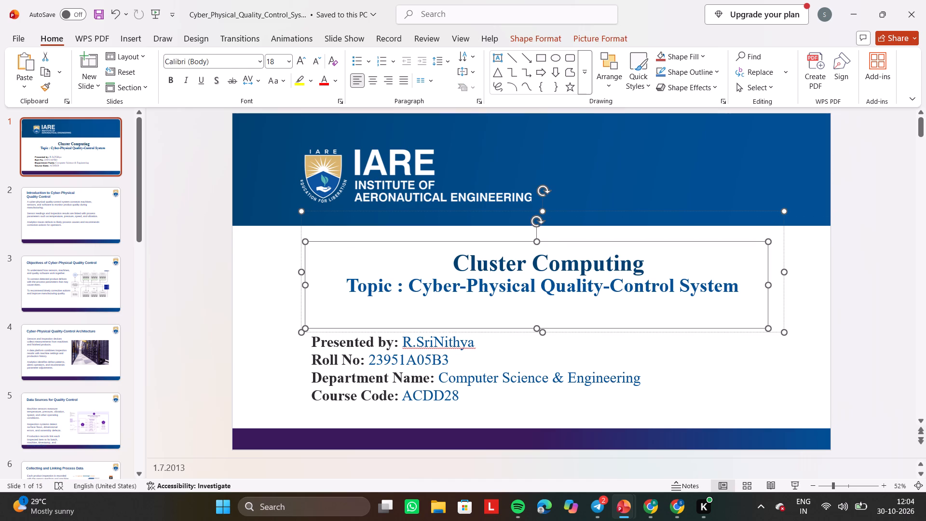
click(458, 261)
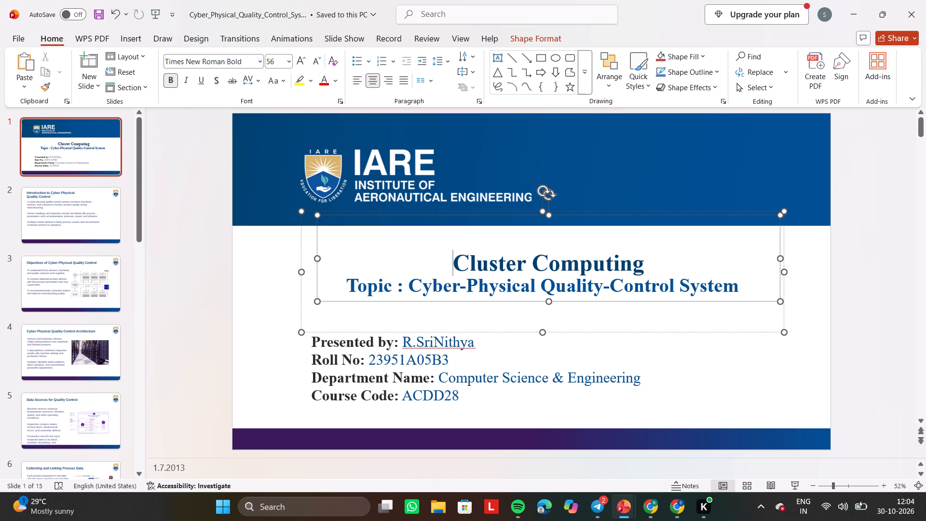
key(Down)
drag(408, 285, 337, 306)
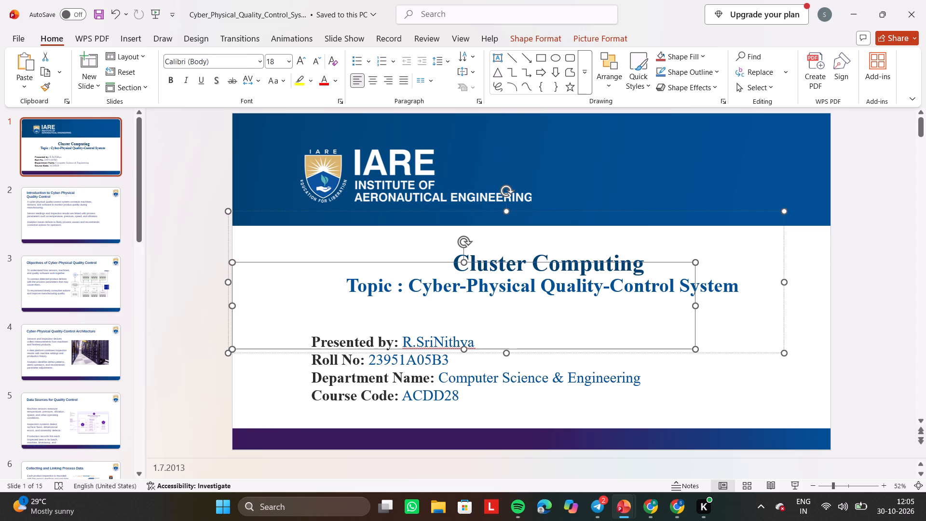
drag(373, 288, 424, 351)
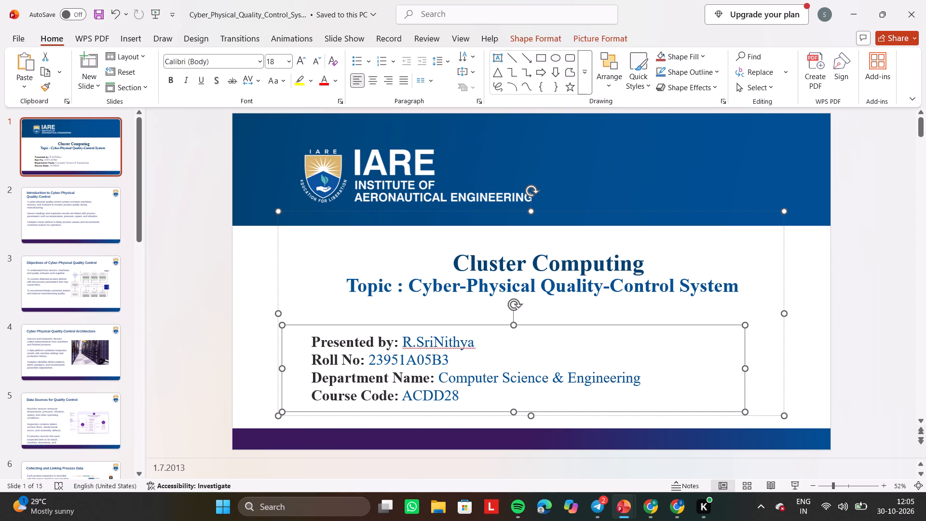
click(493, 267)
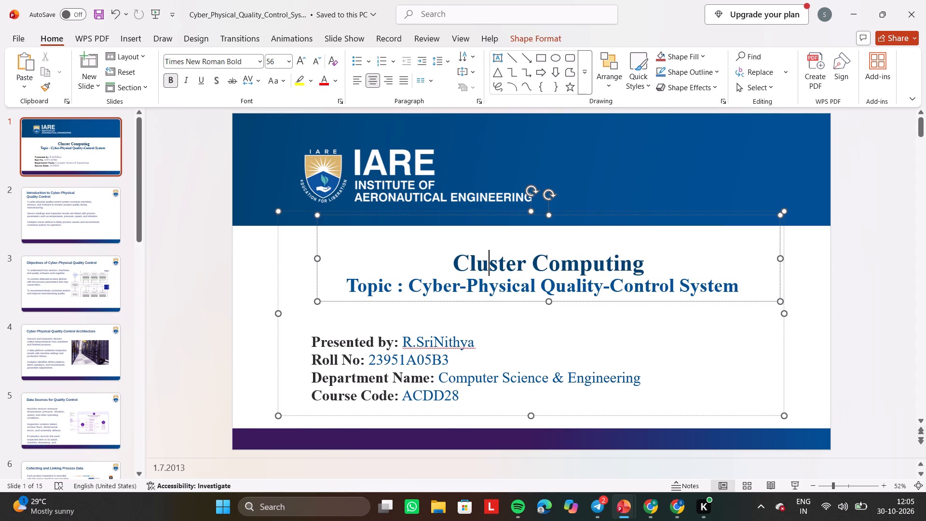
Replace "Cyber-Physical Quality-Control System" after "Topic :" on the title slide with the copied problem statement.
click(399, 290)
click(399, 290)
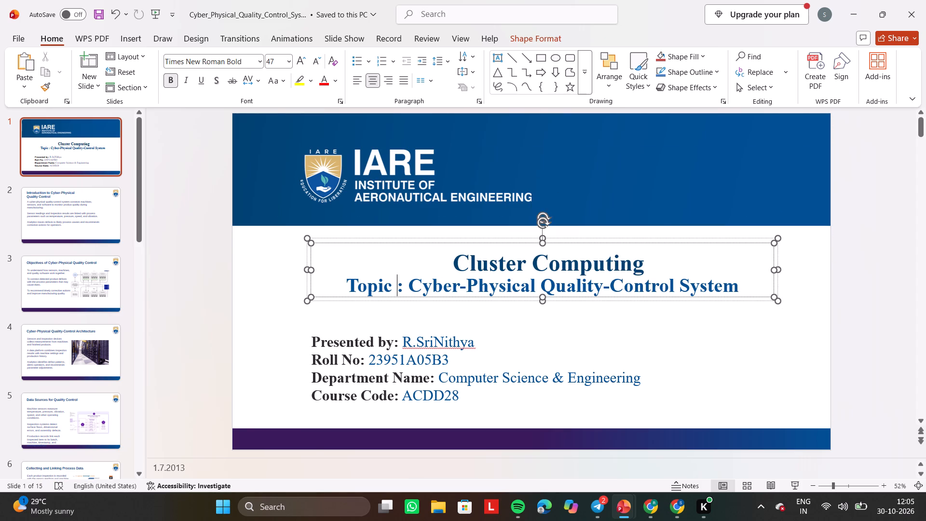
click(410, 289)
drag(410, 289, 693, 306)
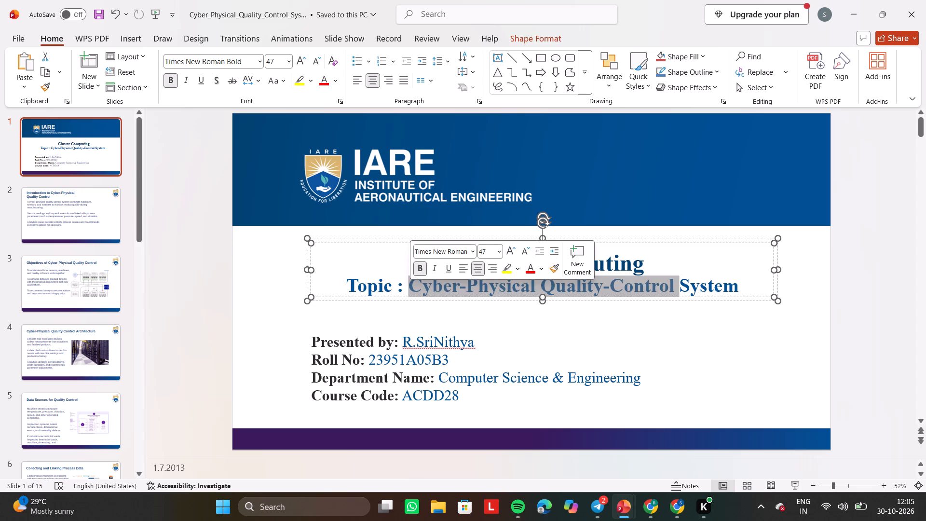
drag(693, 306, 737, 294)
key(ctrl+v)
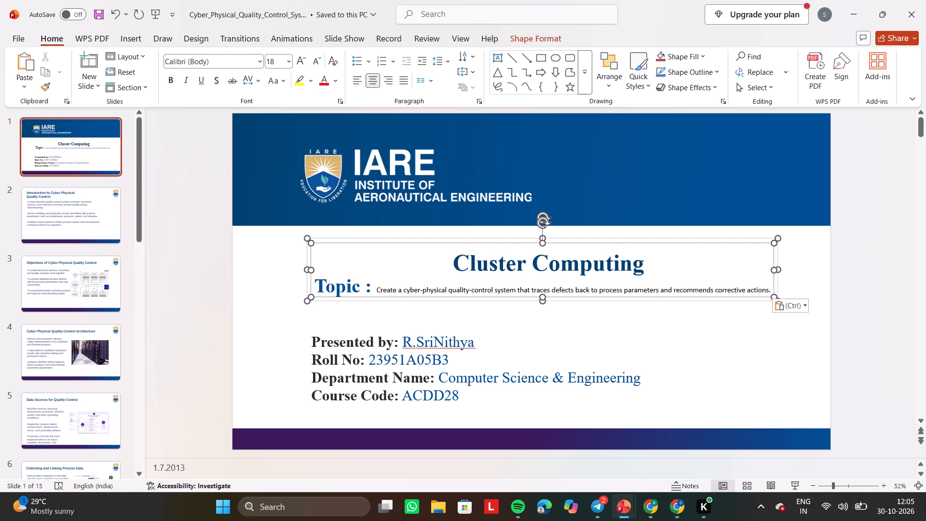
Format the problem statement after "Topic :" on the title slide as 32 pt, bold, dark blue text.
drag(374, 292, 813, 359)
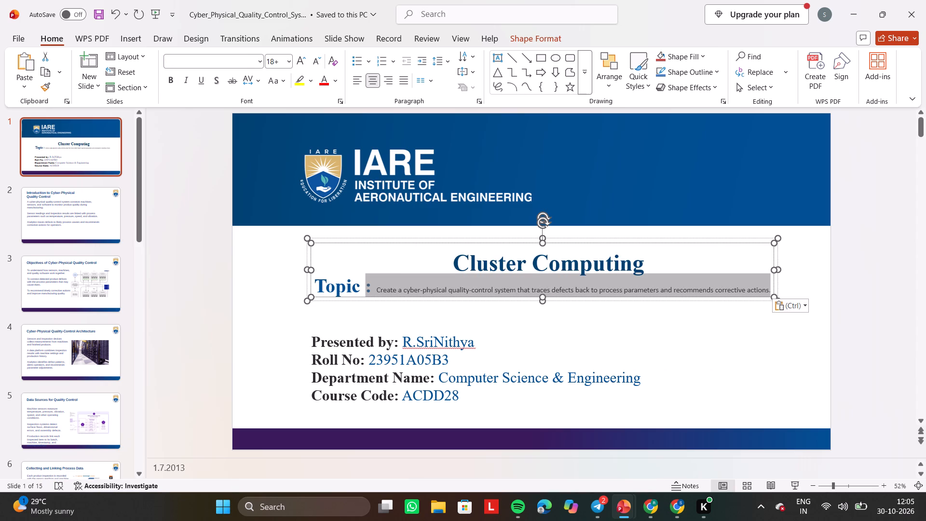
drag(813, 359, 813, 358)
click(611, 289)
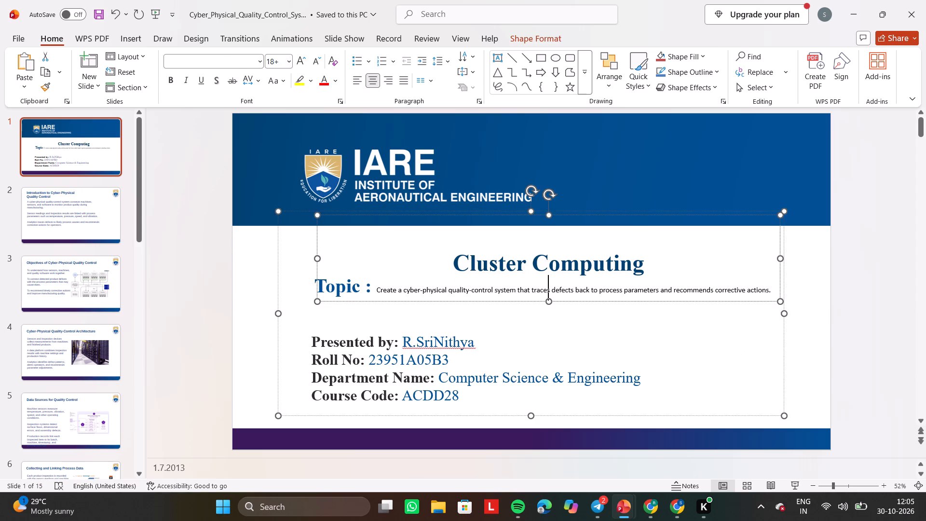
click(771, 290)
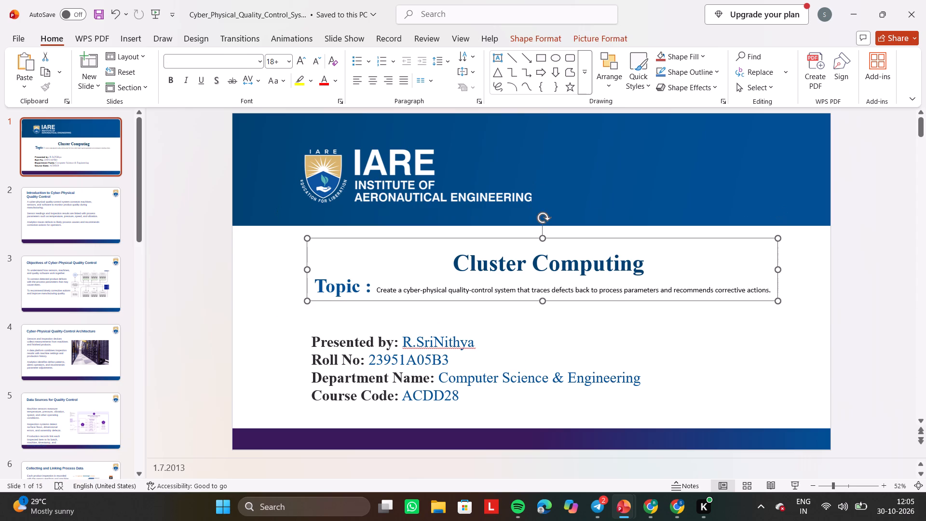
click(765, 290)
drag(764, 290, 544, 291)
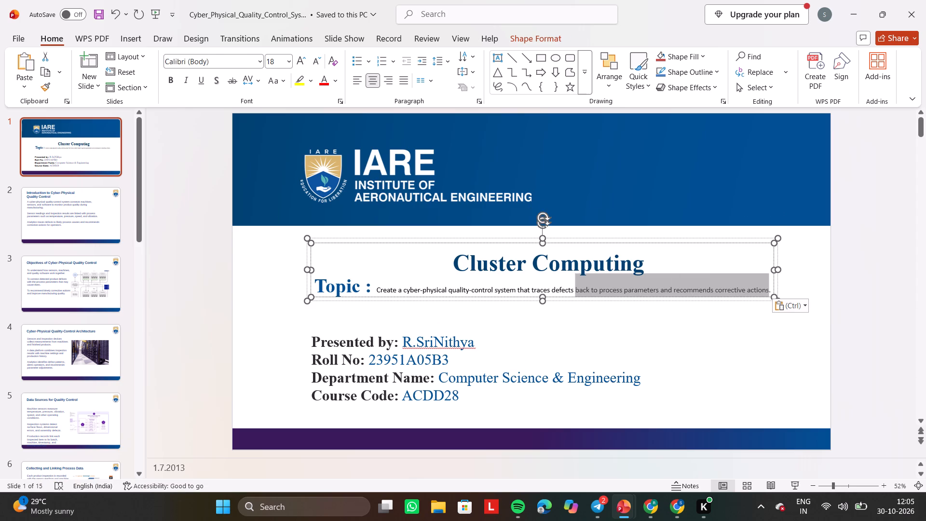
drag(544, 291, 375, 288)
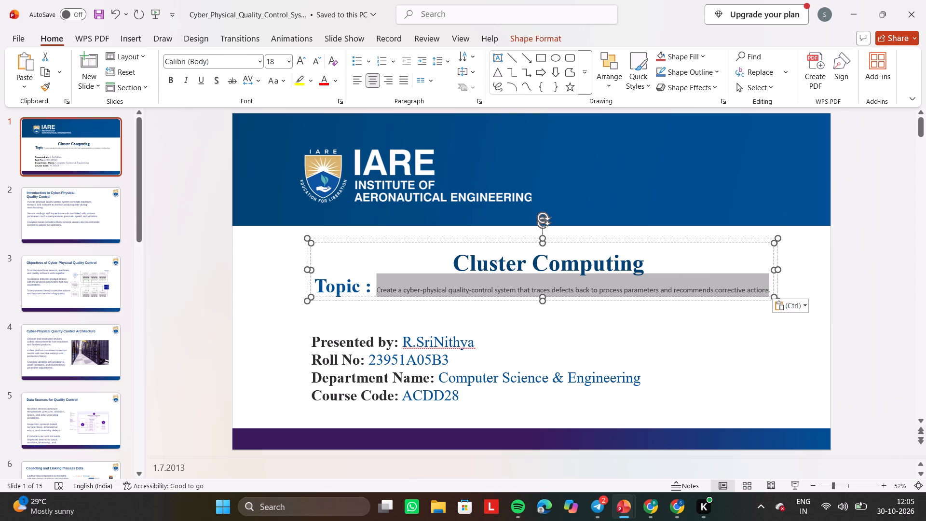
drag(375, 288, 375, 288)
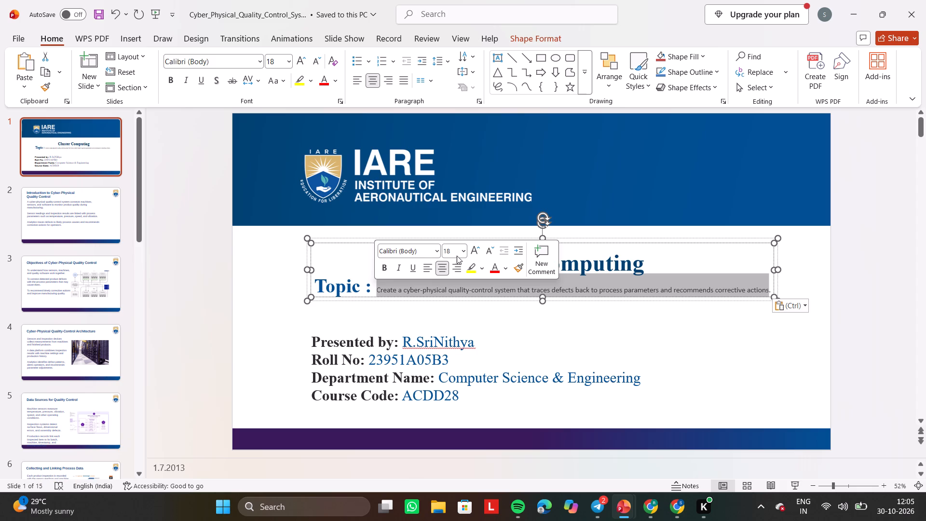
double_click(473, 248)
click(473, 248)
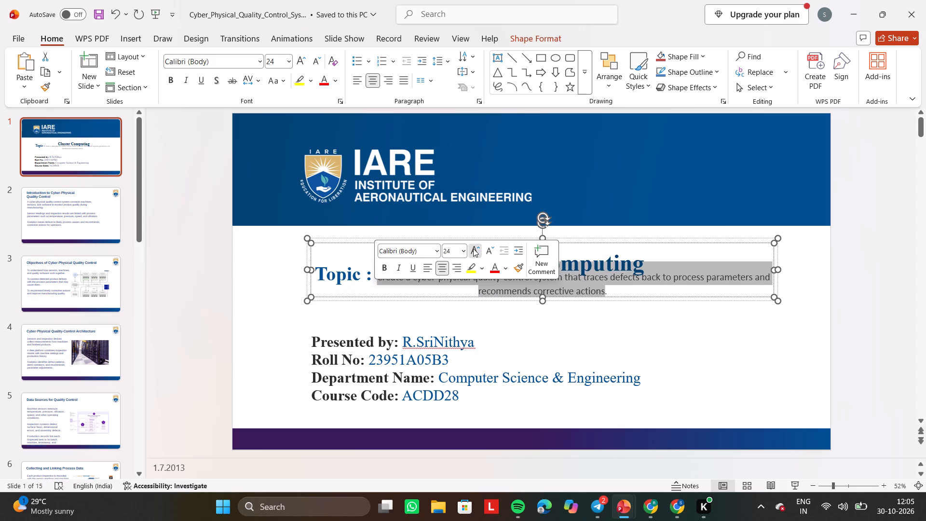
click(473, 248)
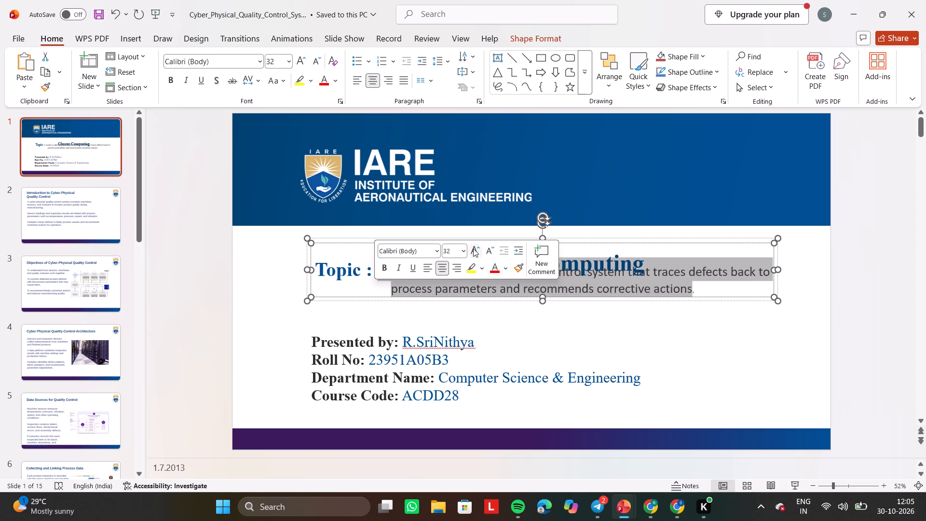
click(388, 270)
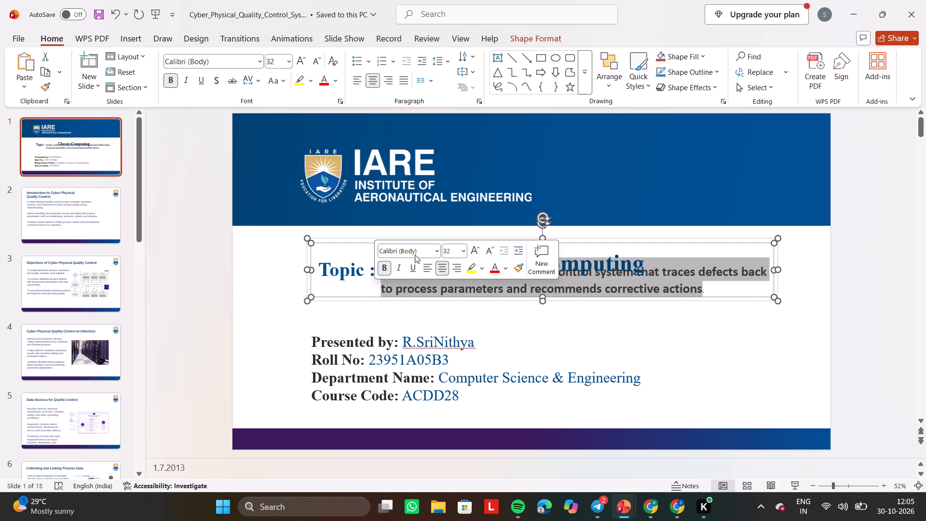
click(503, 271)
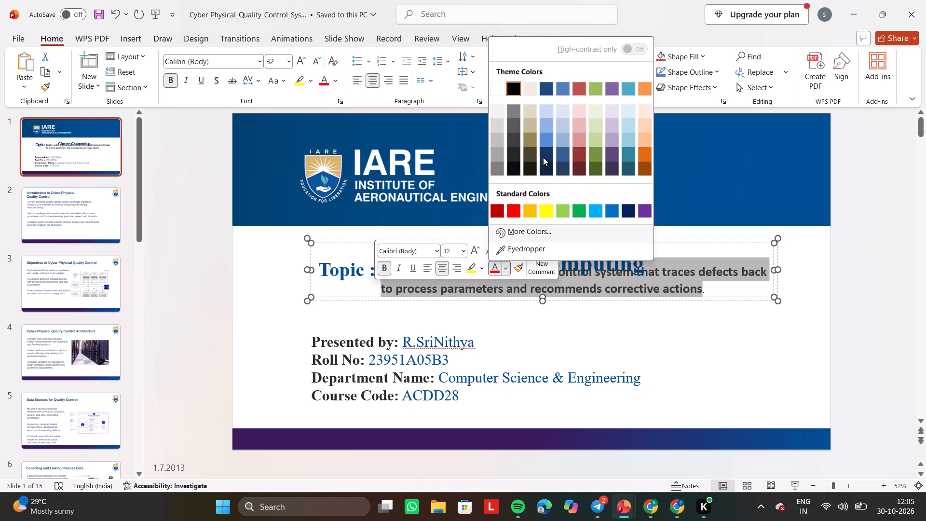
click(547, 87)
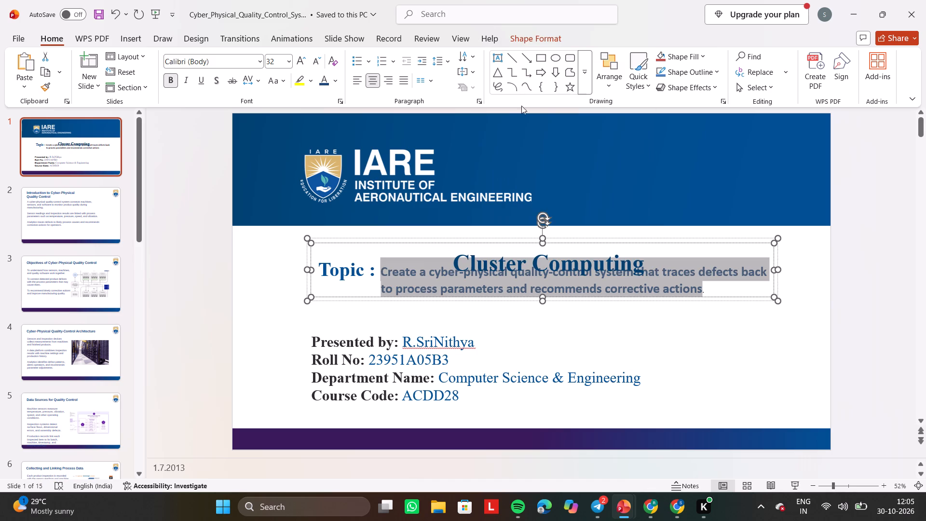
click(407, 287)
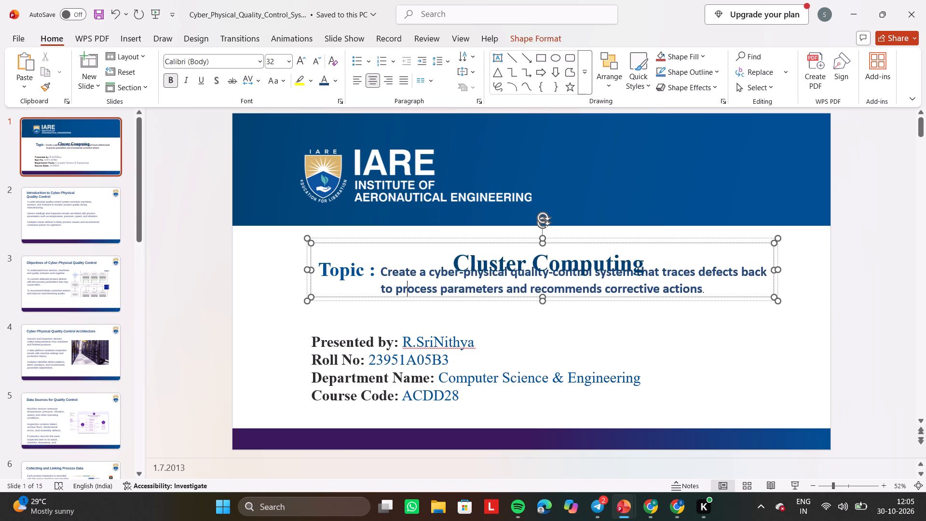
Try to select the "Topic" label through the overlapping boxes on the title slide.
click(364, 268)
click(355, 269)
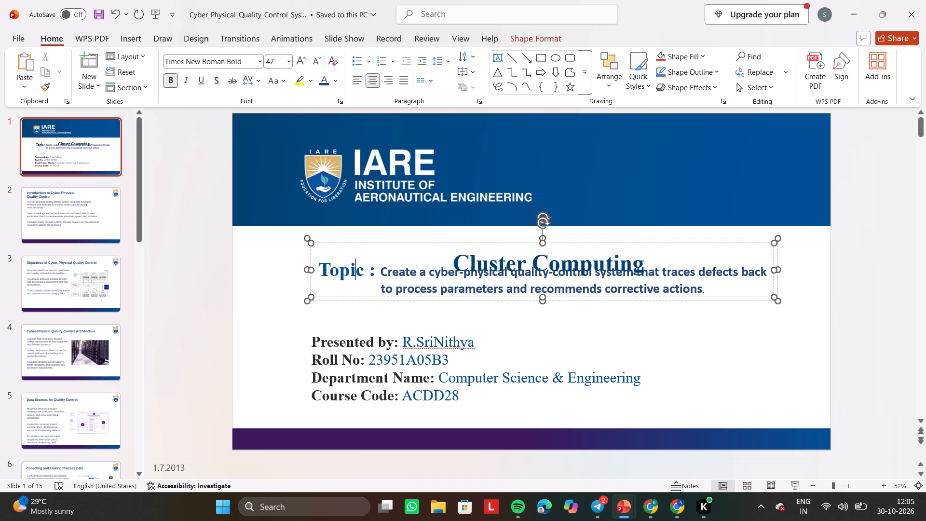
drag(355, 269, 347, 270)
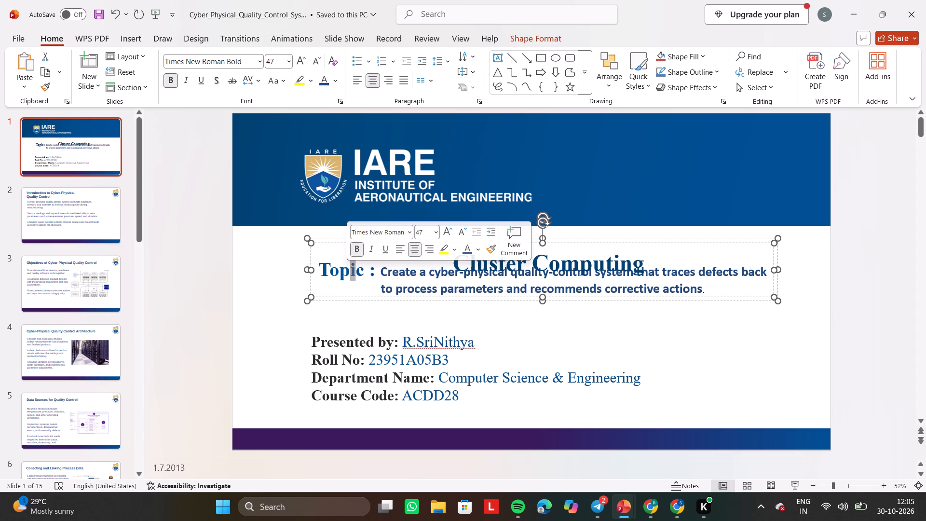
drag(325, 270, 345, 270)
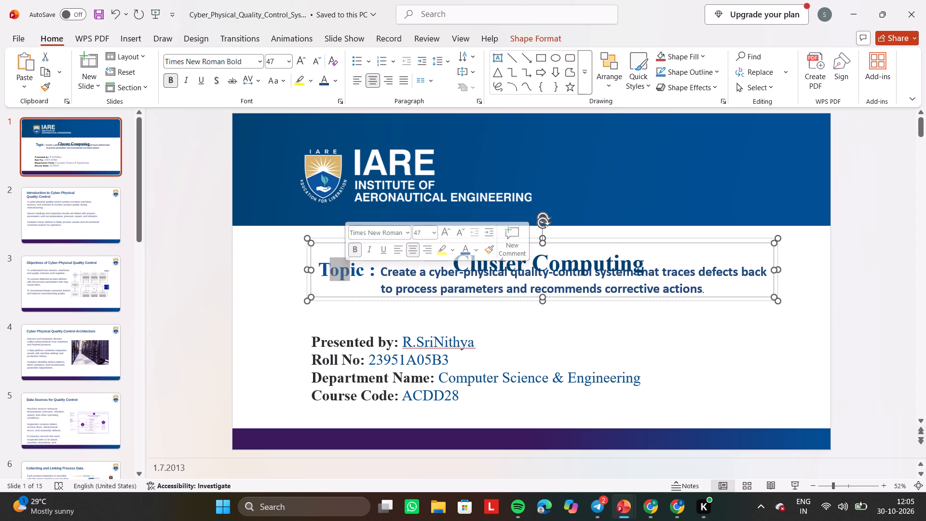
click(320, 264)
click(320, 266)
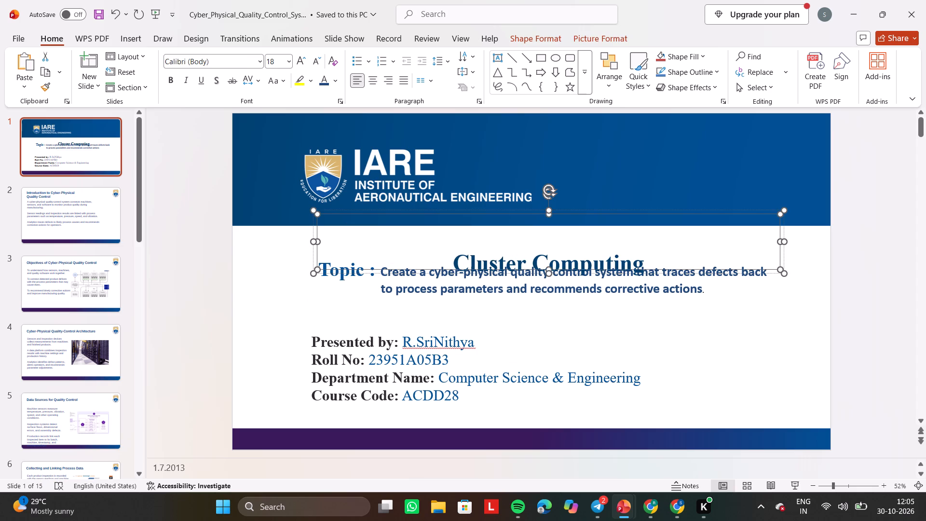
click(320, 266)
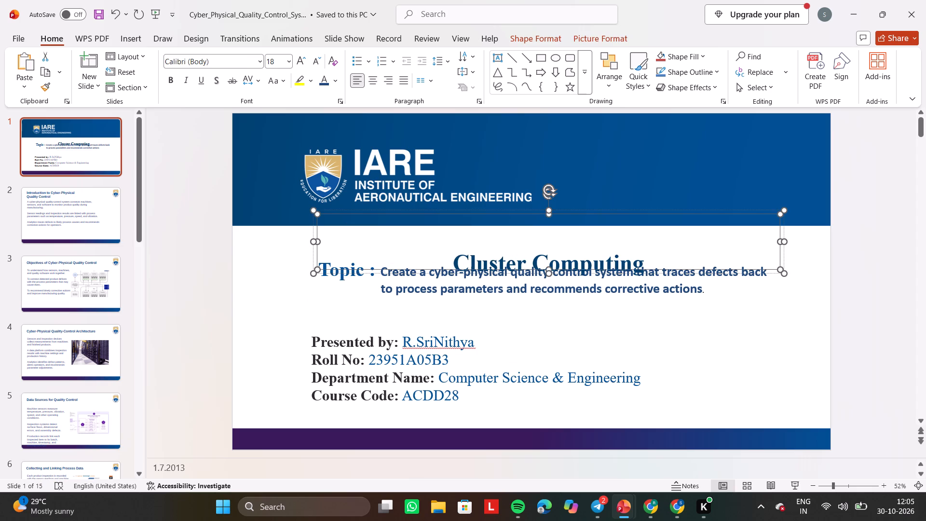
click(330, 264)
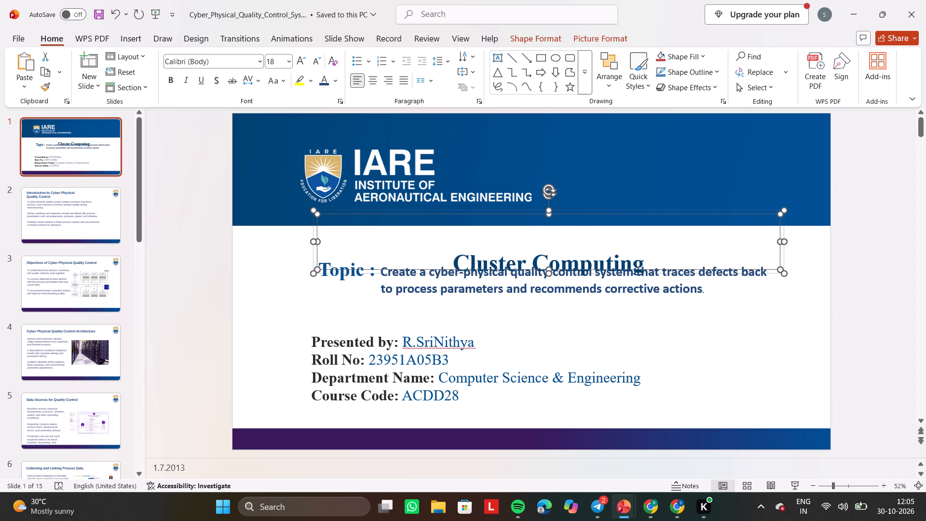
Change the font of the whole problem statement after "Topic :" to Times New Roman.
click(390, 271)
drag(387, 271, 391, 276)
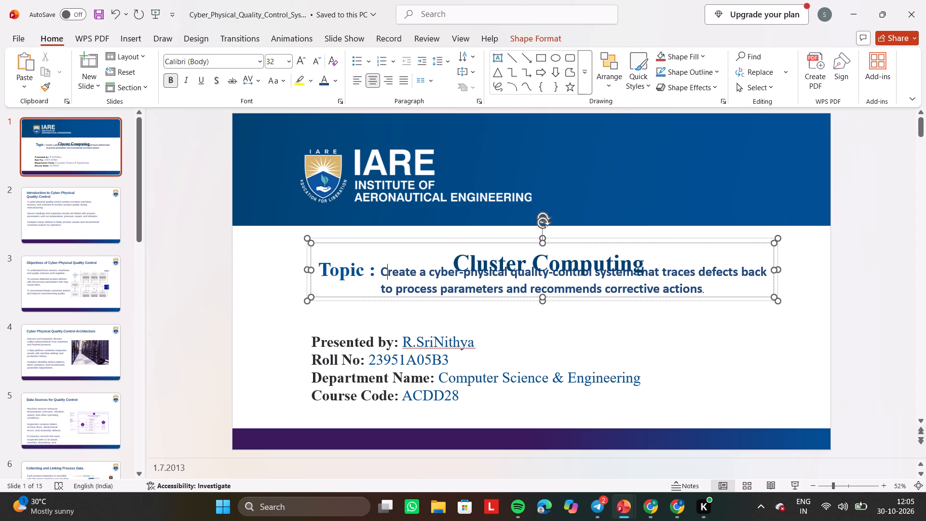
drag(391, 276, 396, 278)
click(380, 269)
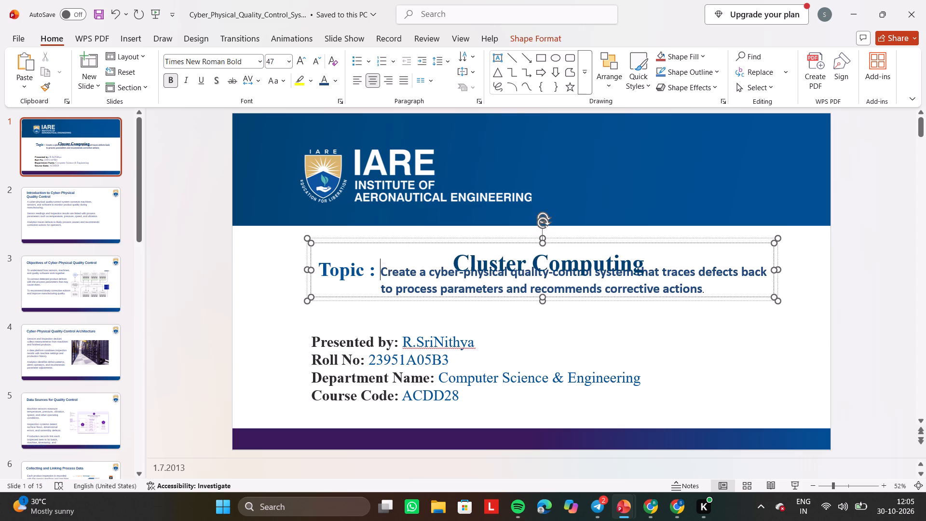
drag(380, 269, 699, 290)
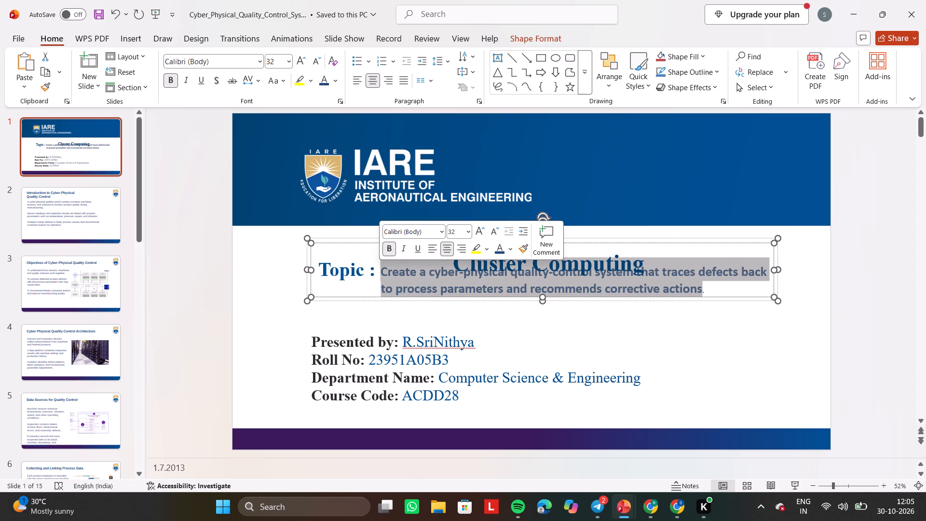
drag(699, 290, 708, 289)
click(754, 251)
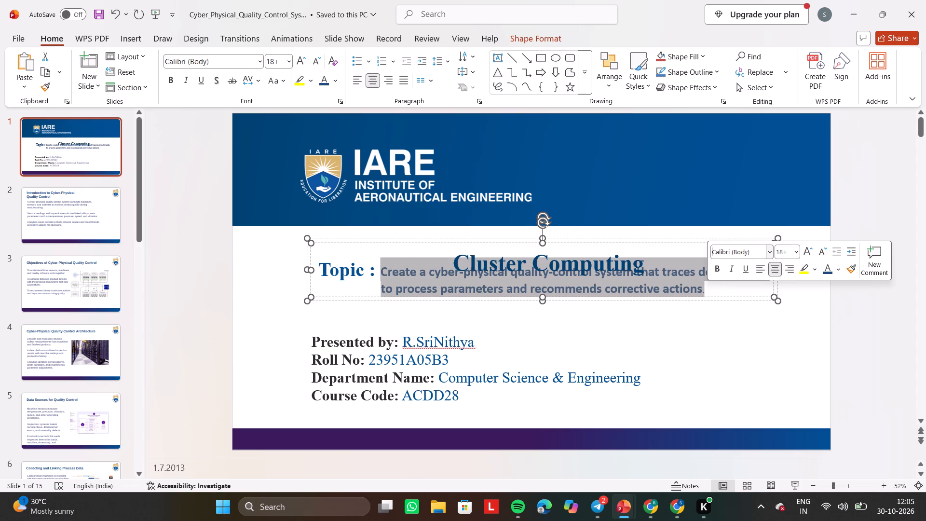
text(ti)
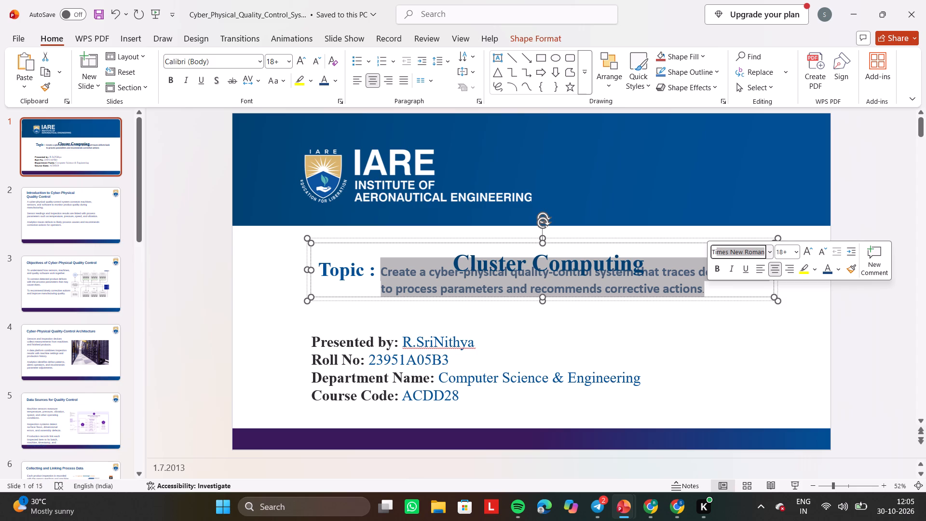
click(800, 253)
Set the problem statement's font size to 44.
click(794, 251)
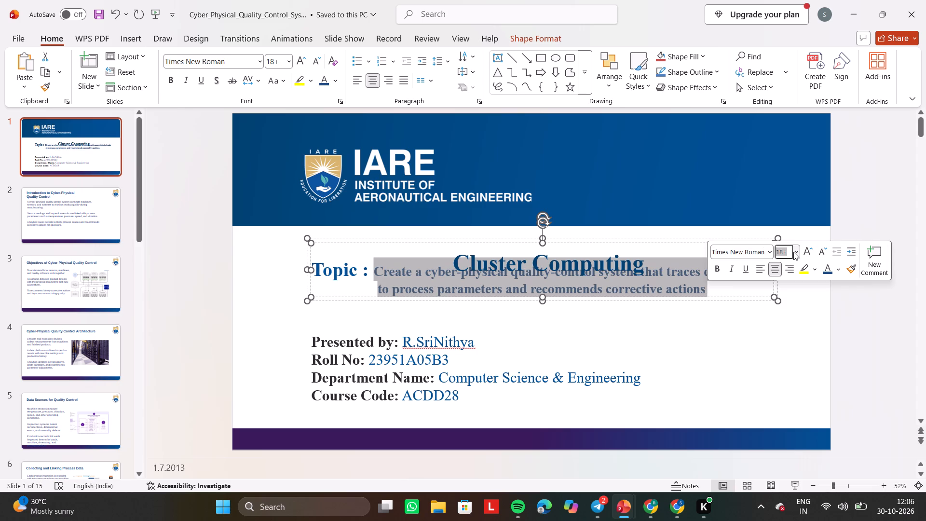
double_click(805, 251)
click(805, 251)
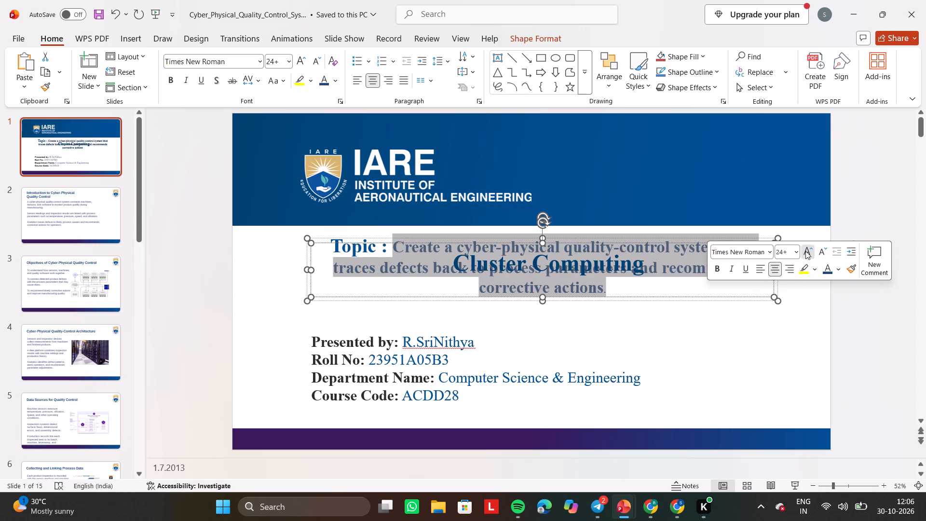
click(798, 250)
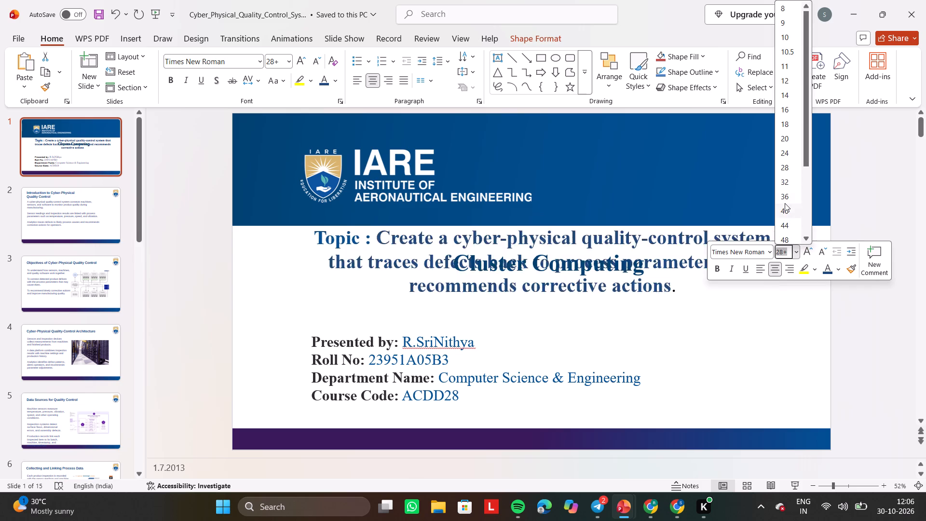
click(785, 226)
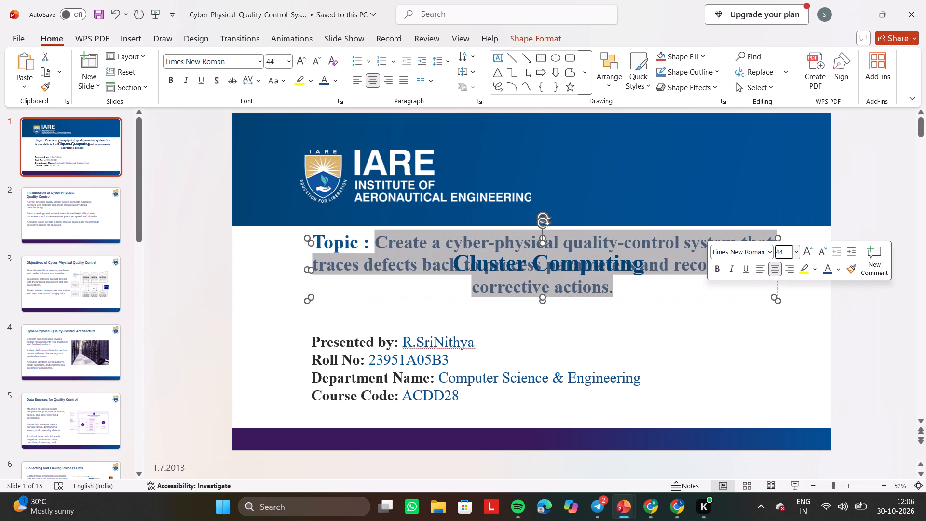
click(627, 335)
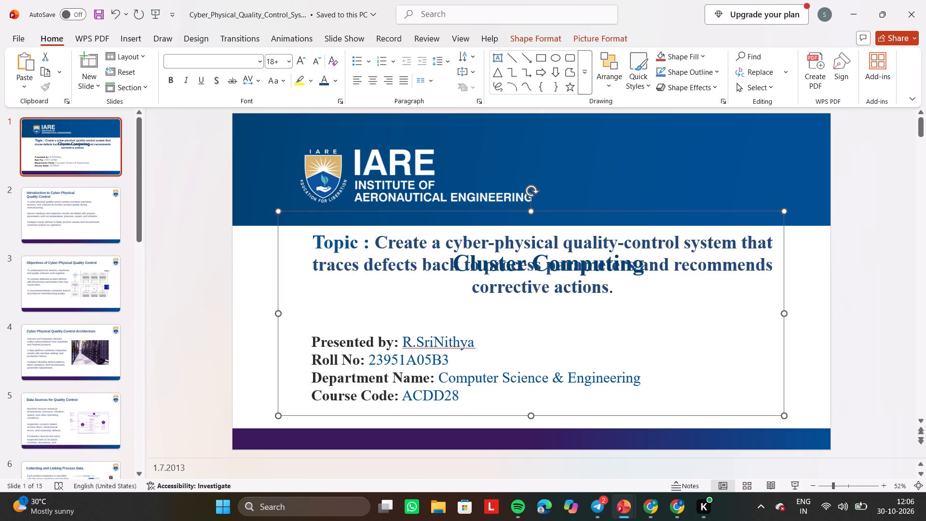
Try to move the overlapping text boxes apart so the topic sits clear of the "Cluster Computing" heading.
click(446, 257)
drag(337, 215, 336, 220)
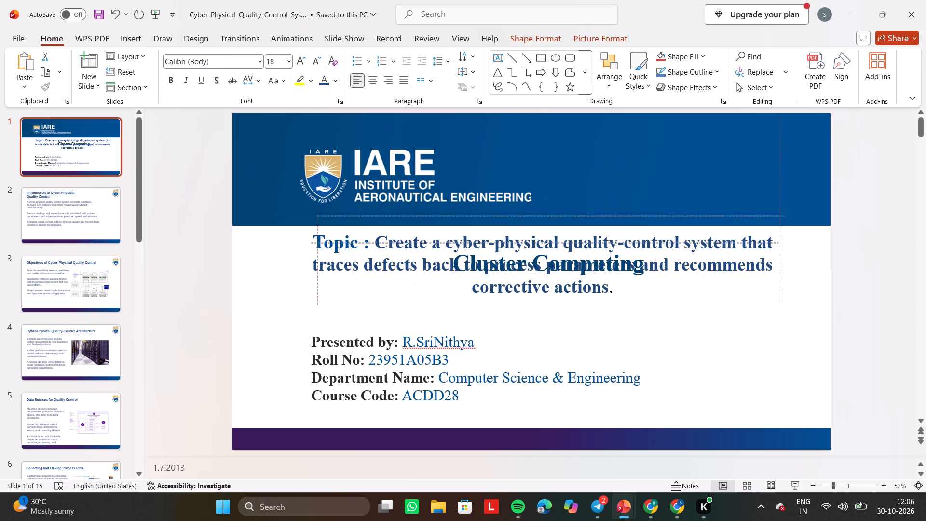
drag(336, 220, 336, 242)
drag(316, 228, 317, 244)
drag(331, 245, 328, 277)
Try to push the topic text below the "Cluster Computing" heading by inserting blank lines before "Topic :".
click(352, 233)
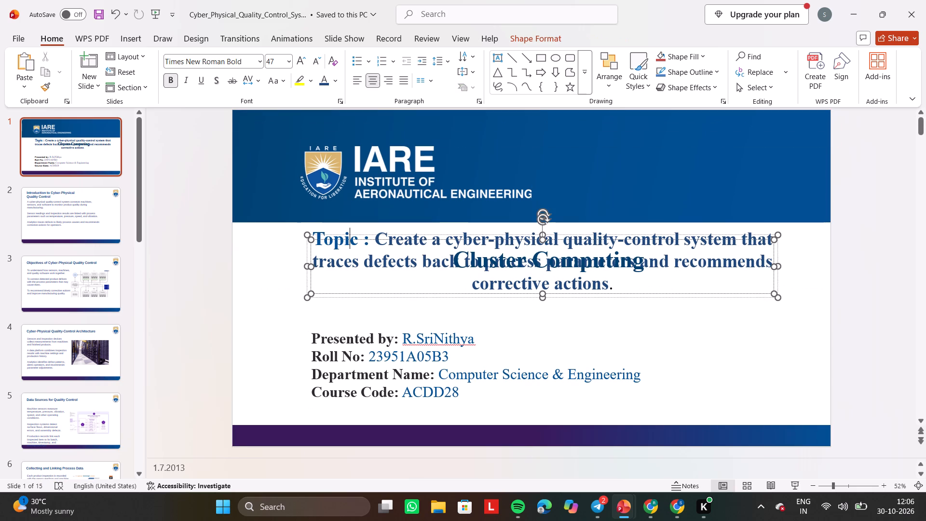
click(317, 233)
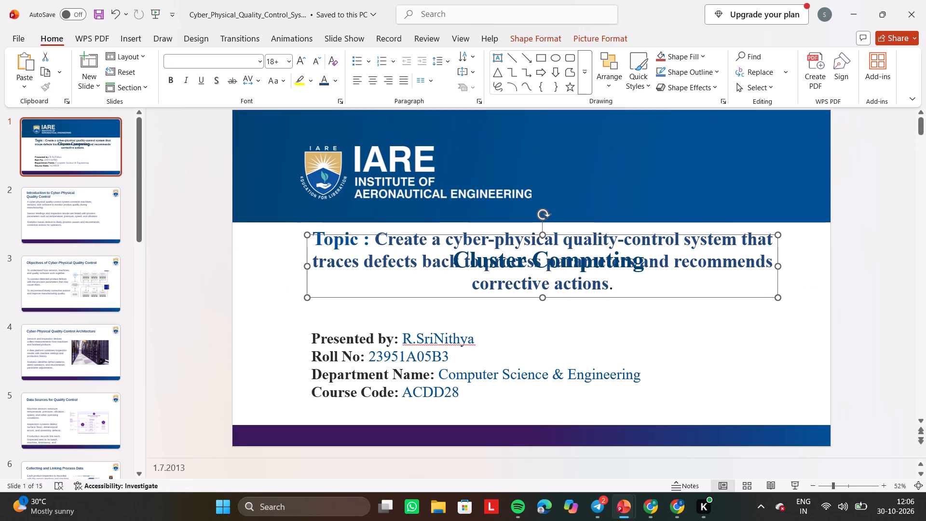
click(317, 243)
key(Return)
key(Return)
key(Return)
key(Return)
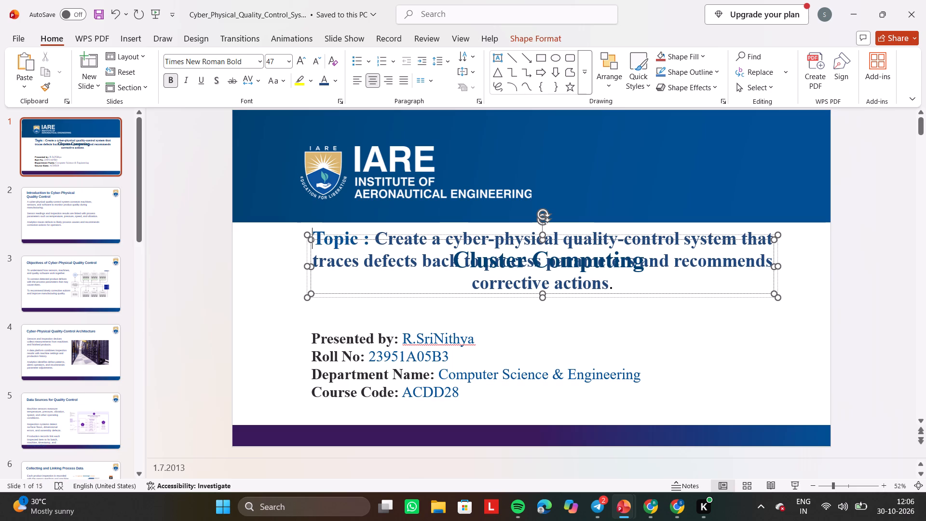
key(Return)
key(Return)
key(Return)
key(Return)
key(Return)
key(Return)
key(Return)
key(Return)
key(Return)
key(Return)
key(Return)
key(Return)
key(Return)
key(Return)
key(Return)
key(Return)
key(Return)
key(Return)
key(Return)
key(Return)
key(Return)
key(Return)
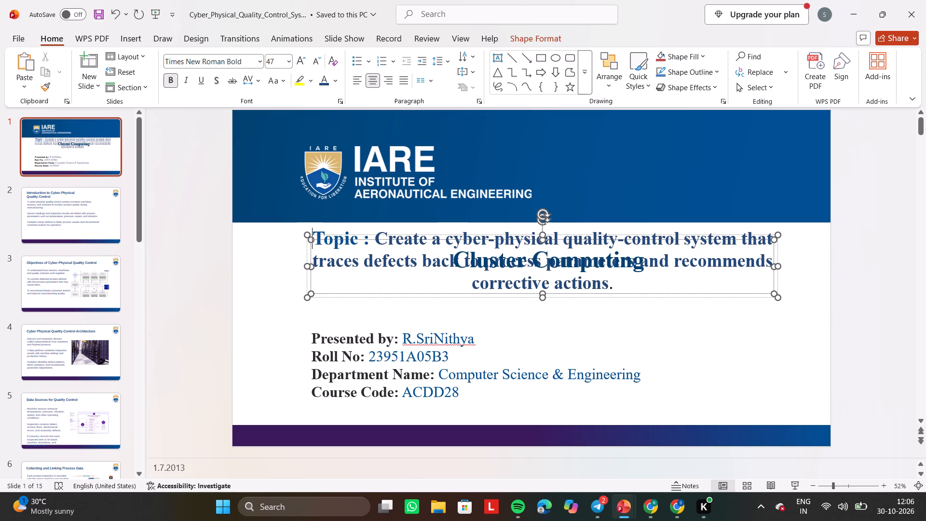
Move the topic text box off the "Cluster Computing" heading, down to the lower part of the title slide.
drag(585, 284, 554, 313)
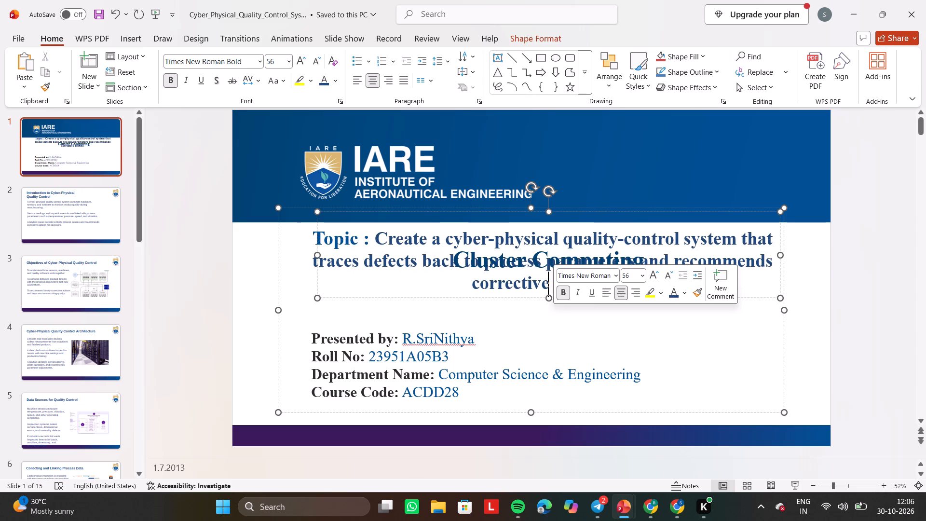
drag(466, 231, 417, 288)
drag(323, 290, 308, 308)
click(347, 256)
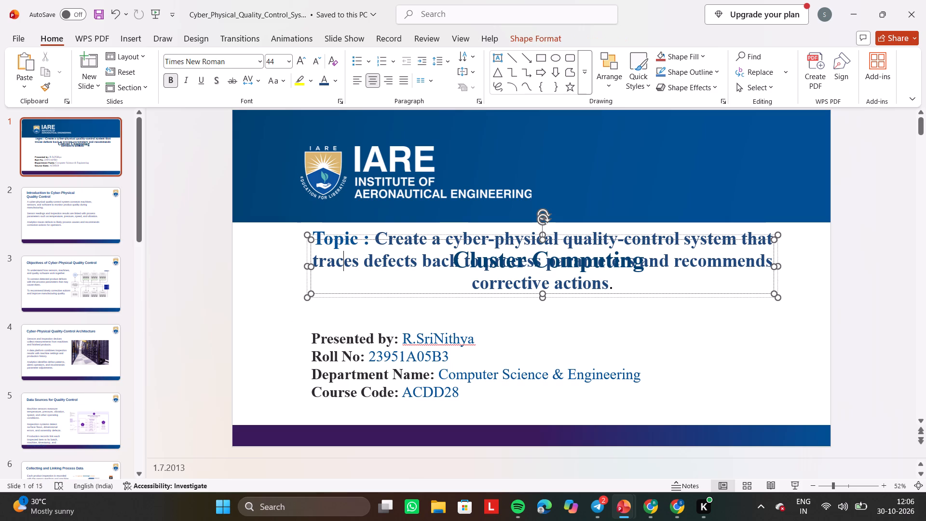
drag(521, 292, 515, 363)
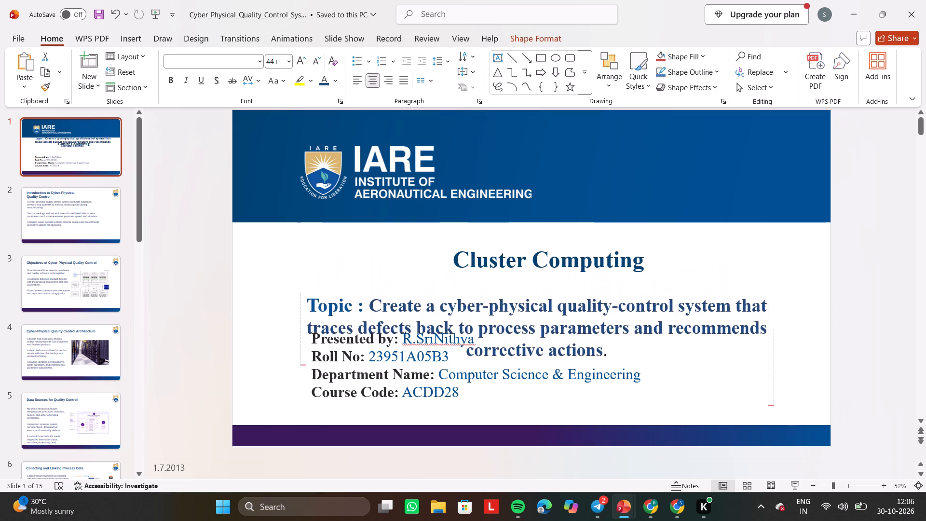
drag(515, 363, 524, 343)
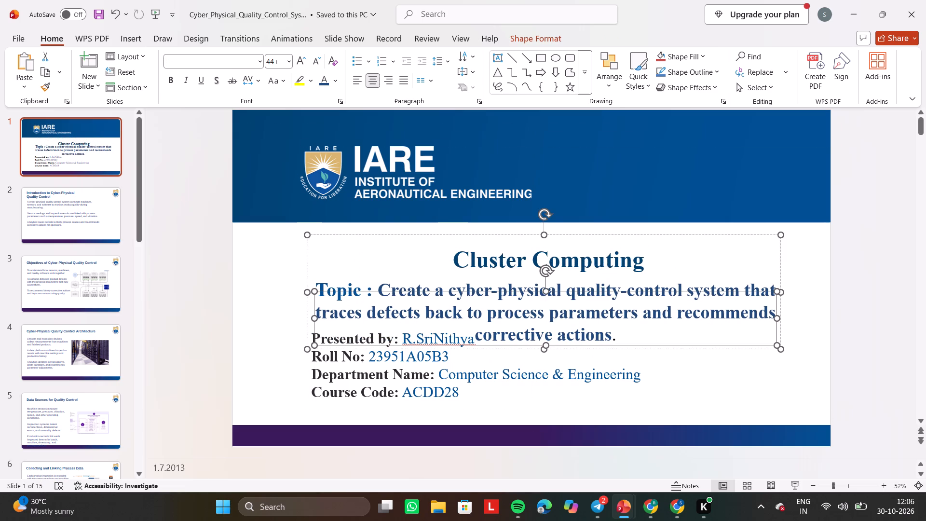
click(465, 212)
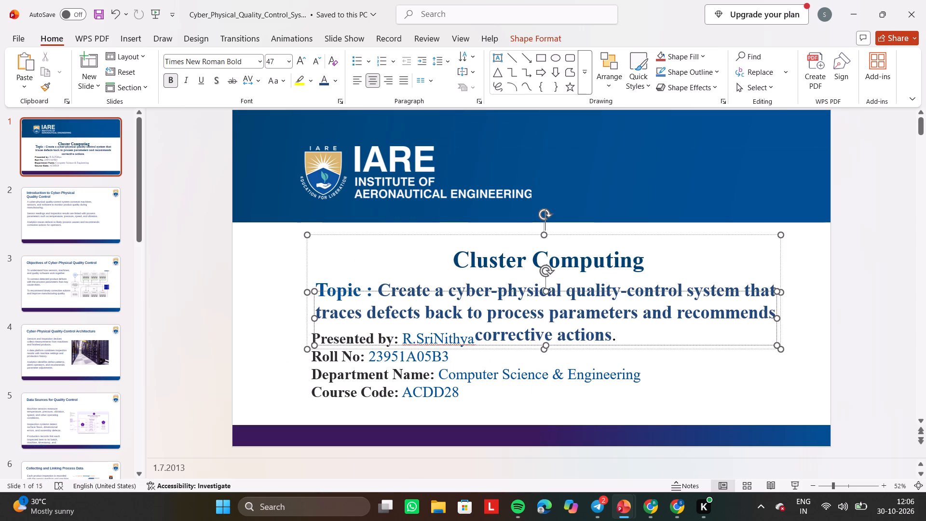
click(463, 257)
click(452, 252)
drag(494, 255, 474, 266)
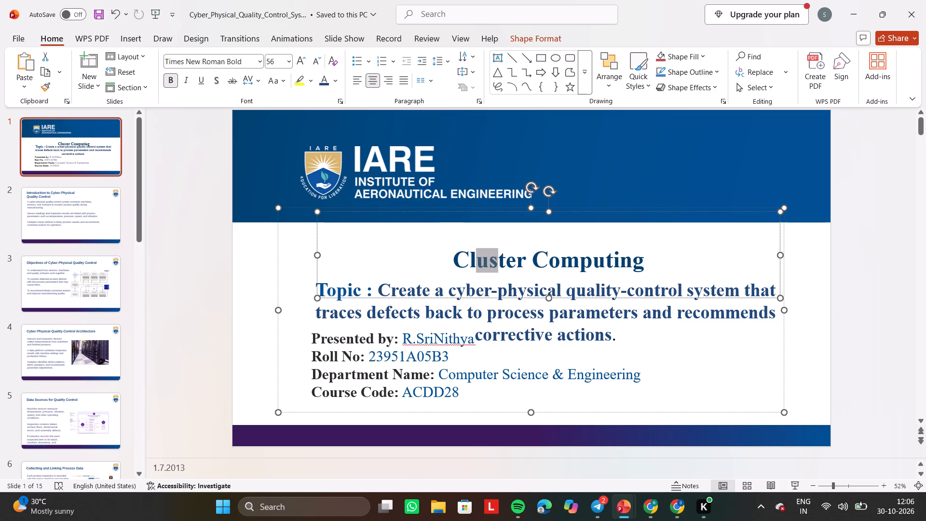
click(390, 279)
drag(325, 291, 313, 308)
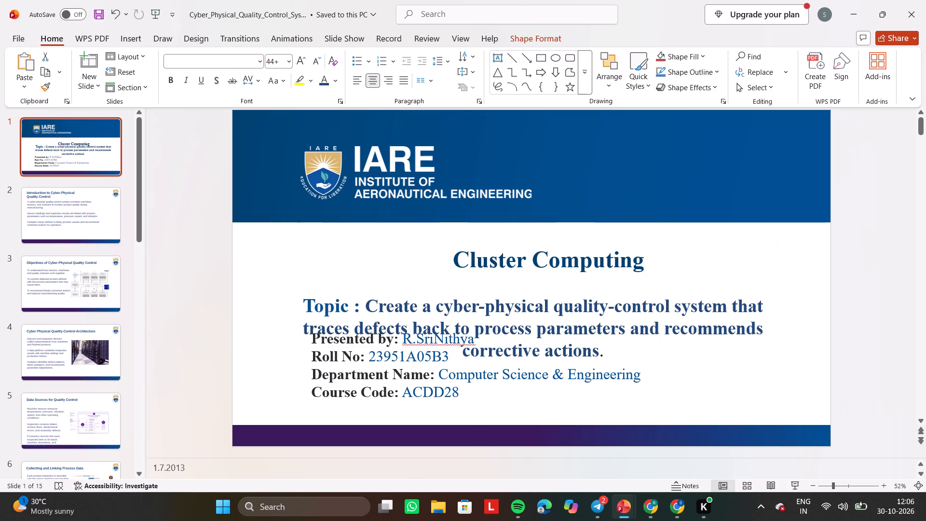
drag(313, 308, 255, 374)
Move the "Cluster Computing" heading up so it sits just beneath the blue IARE banner.
click(517, 274)
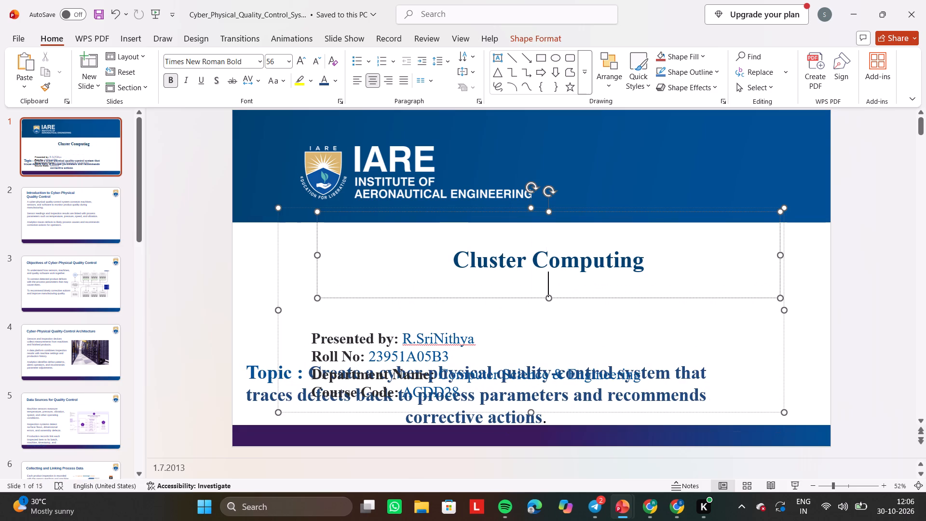
drag(515, 271, 481, 247)
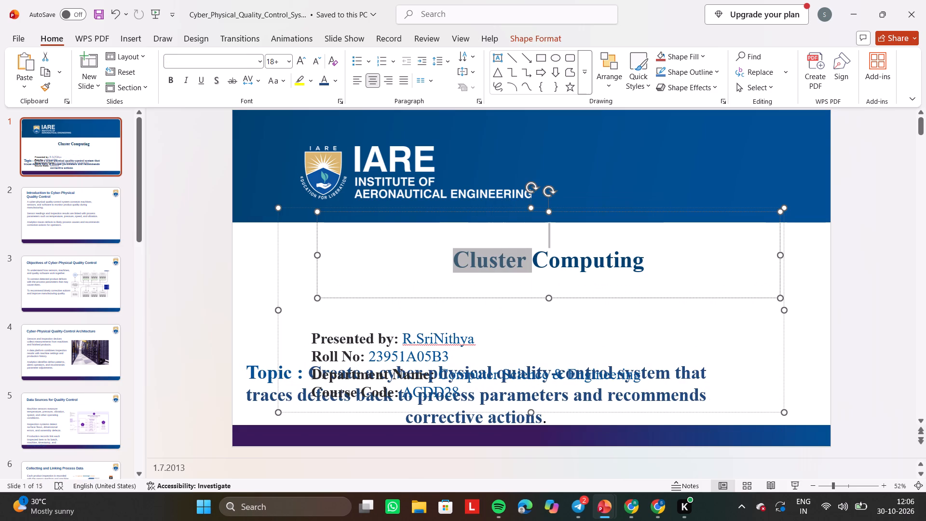
click(321, 300)
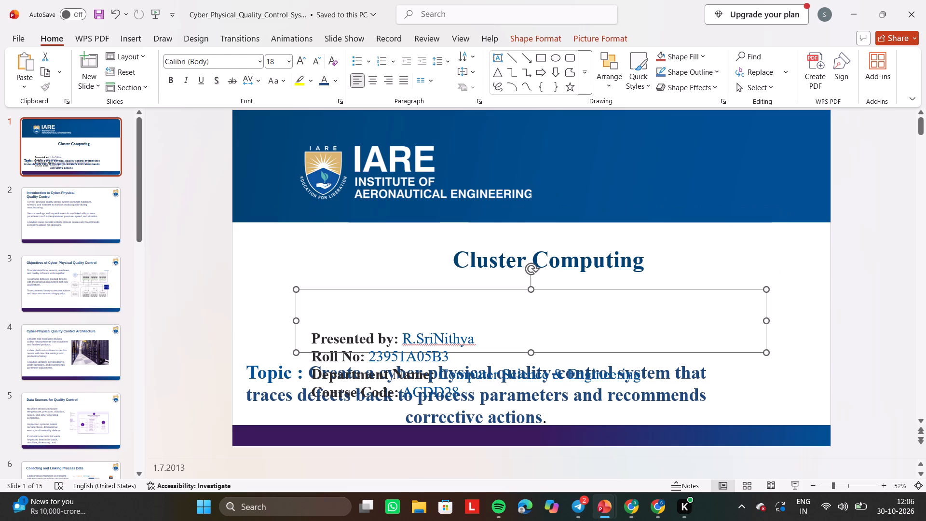
click(341, 285)
click(399, 274)
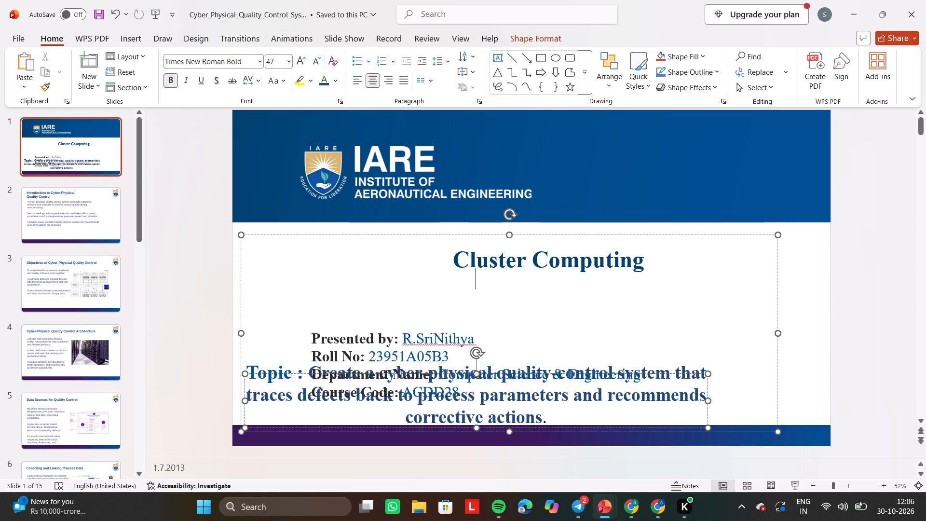
click(477, 243)
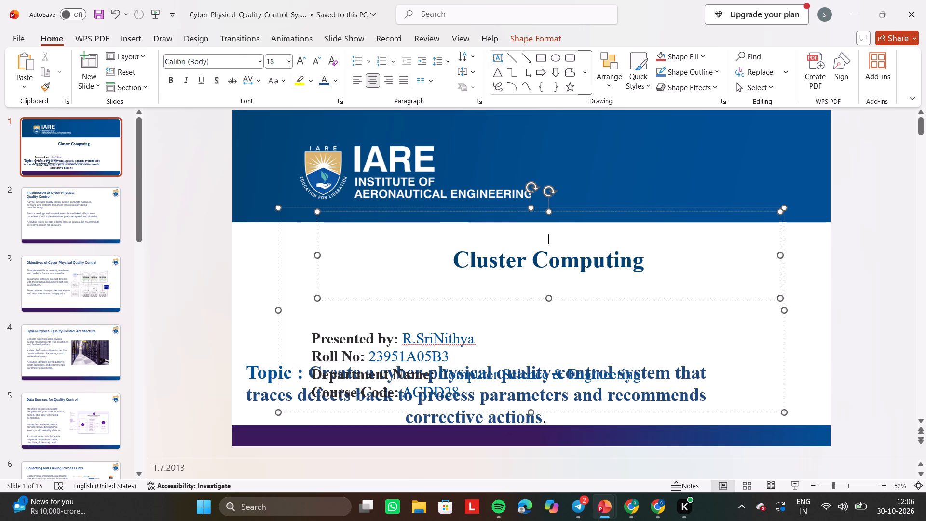
drag(323, 296, 310, 284)
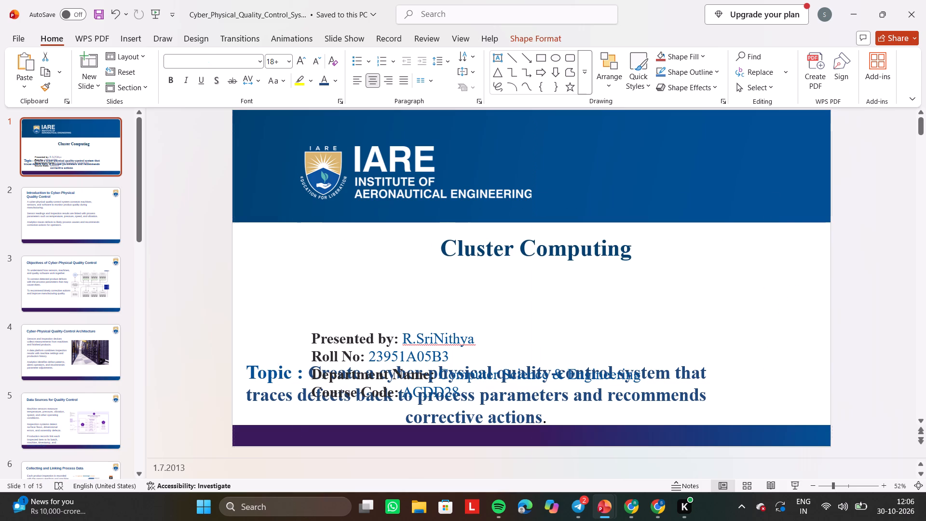
drag(310, 284, 271, 272)
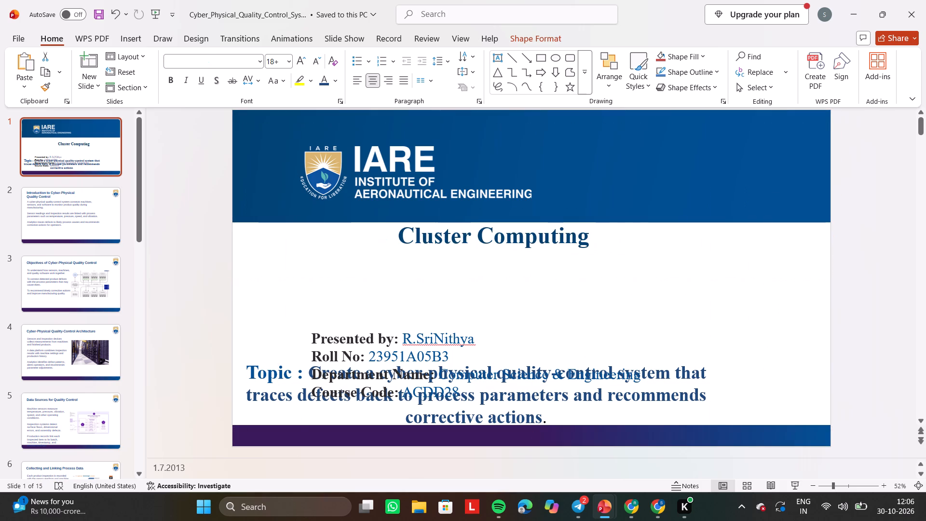
drag(271, 272, 272, 272)
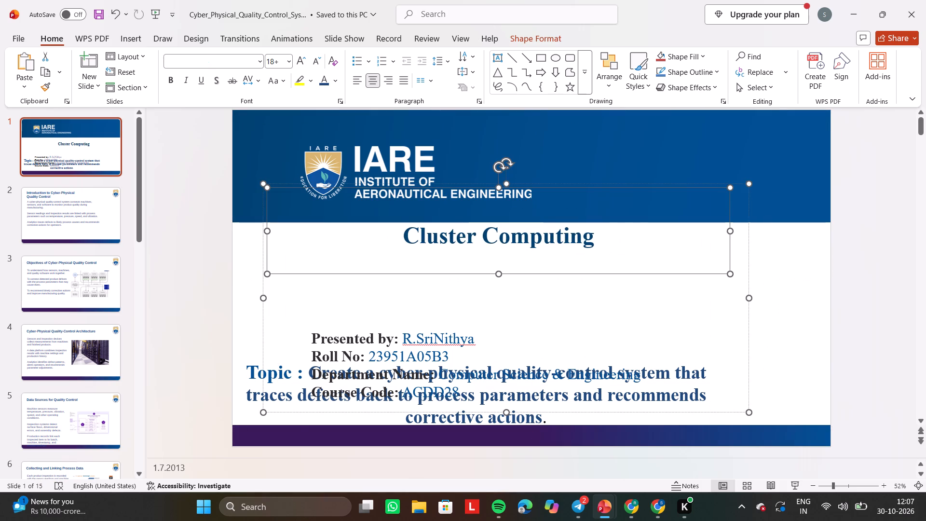
Move the topic text box up into the space between the "Cluster Computing" heading and the presenter details.
click(265, 372)
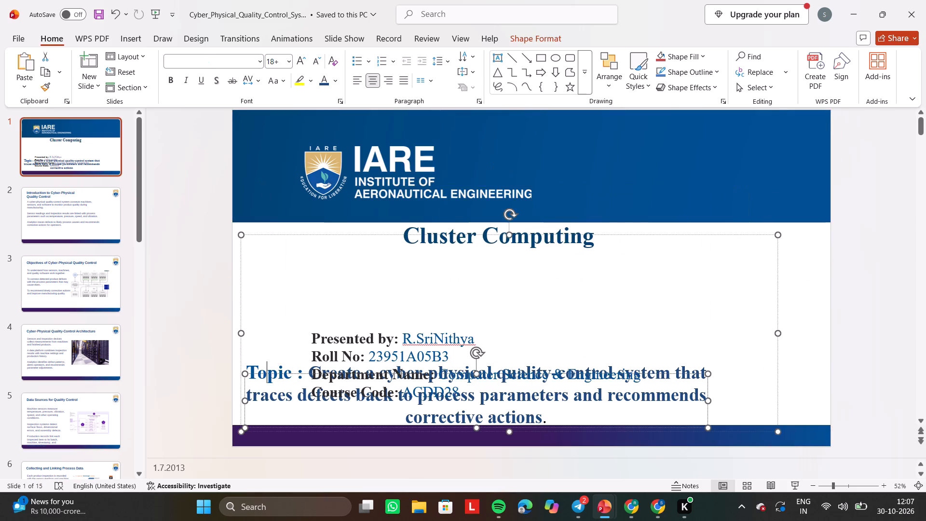
drag(249, 375, 296, 295)
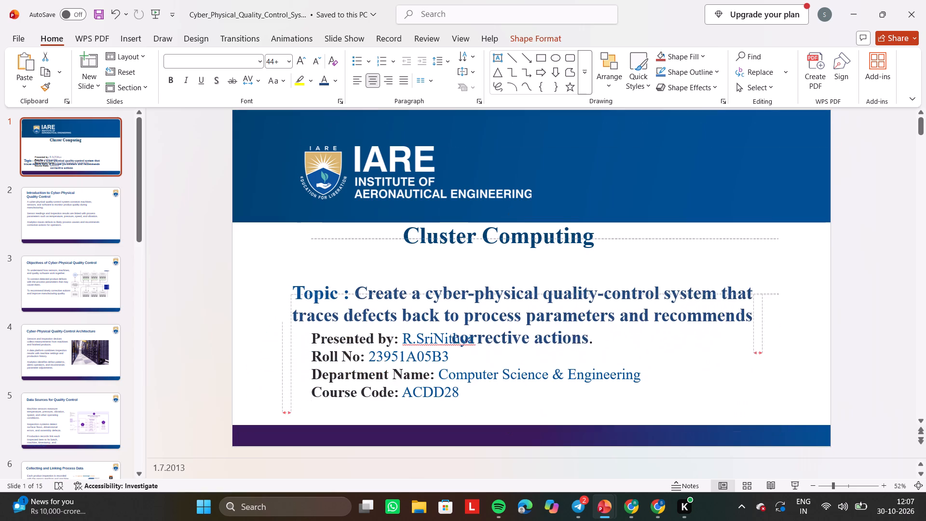
drag(296, 295, 300, 260)
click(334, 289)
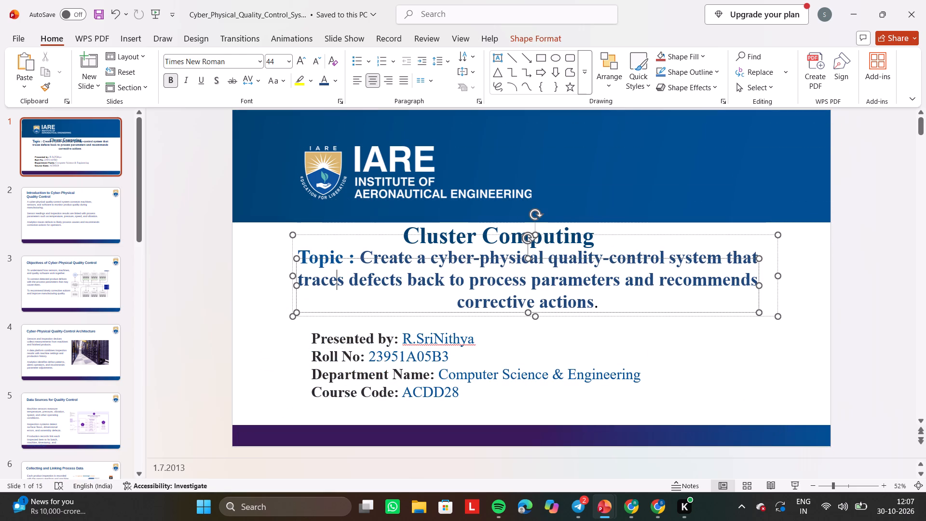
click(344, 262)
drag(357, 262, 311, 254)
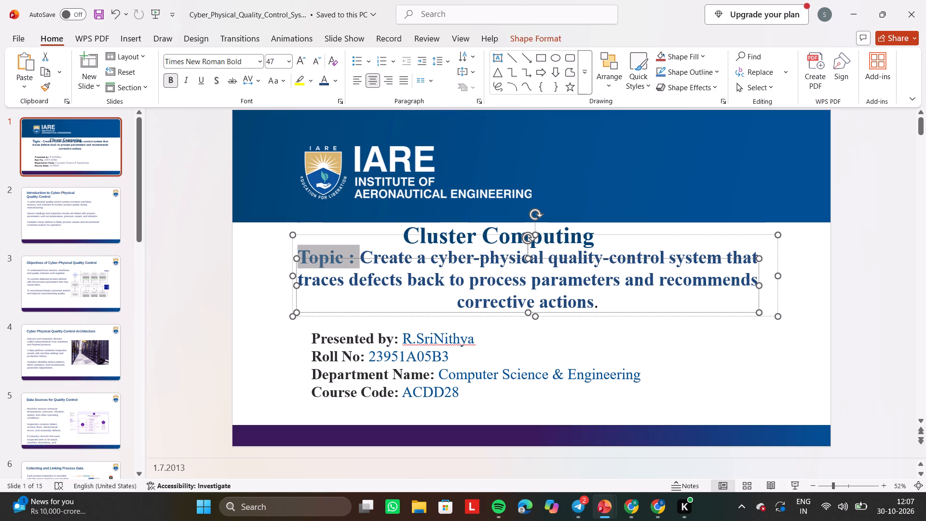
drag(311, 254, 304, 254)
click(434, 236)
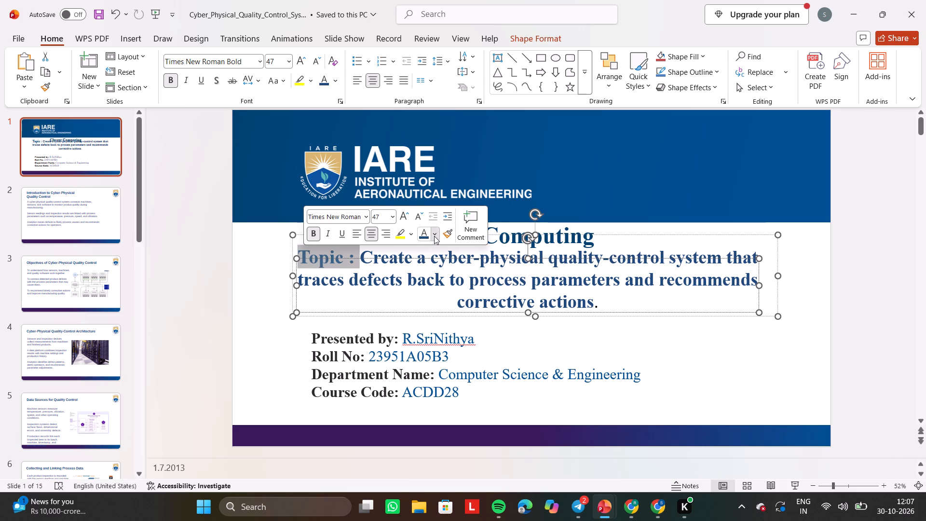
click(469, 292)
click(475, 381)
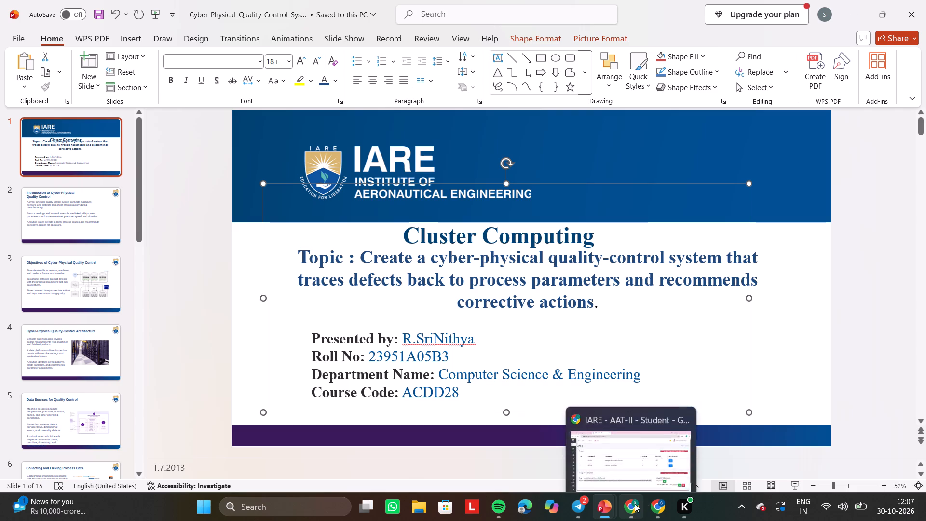
Switch to the AAT-II page in Chrome and copy the AITD19 course name "Intelligent Cyber Physical Systems".
click(624, 458)
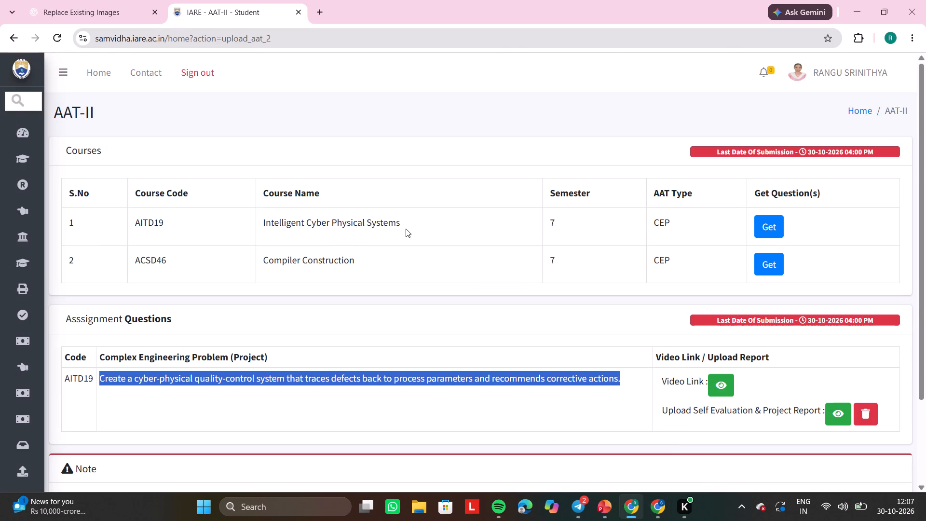
drag(406, 229, 206, 225)
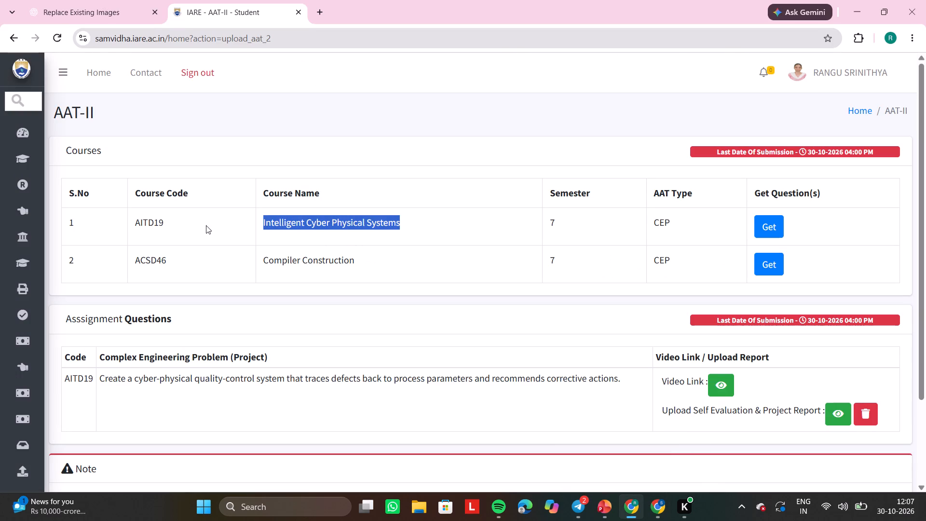
key(ctrl+c)
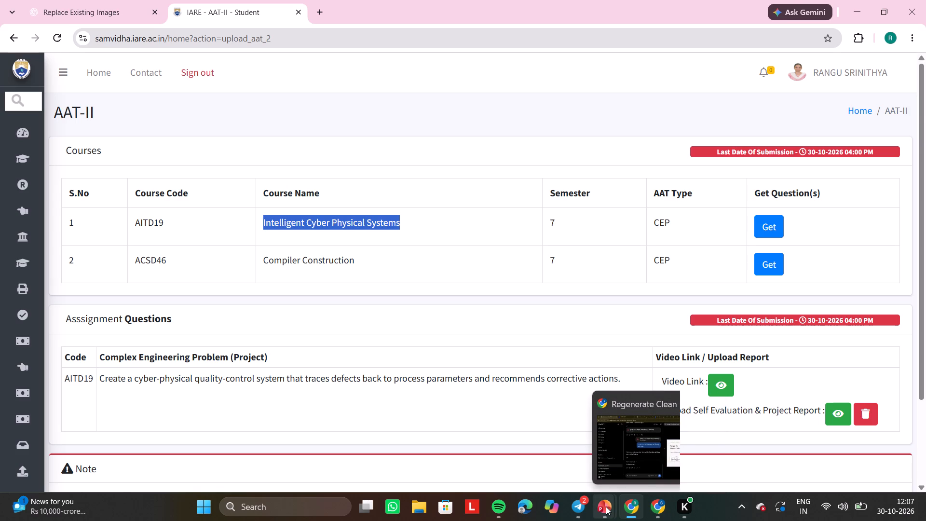
Switch to the PowerPoint presentation and delete the word "Computing" from the title slide's "Cluster Computing" heading.
click(639, 464)
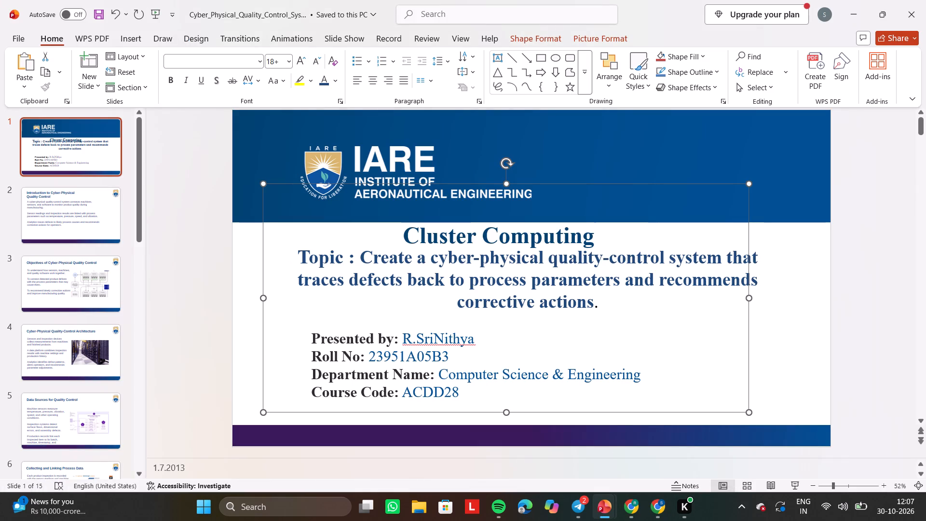
click(433, 356)
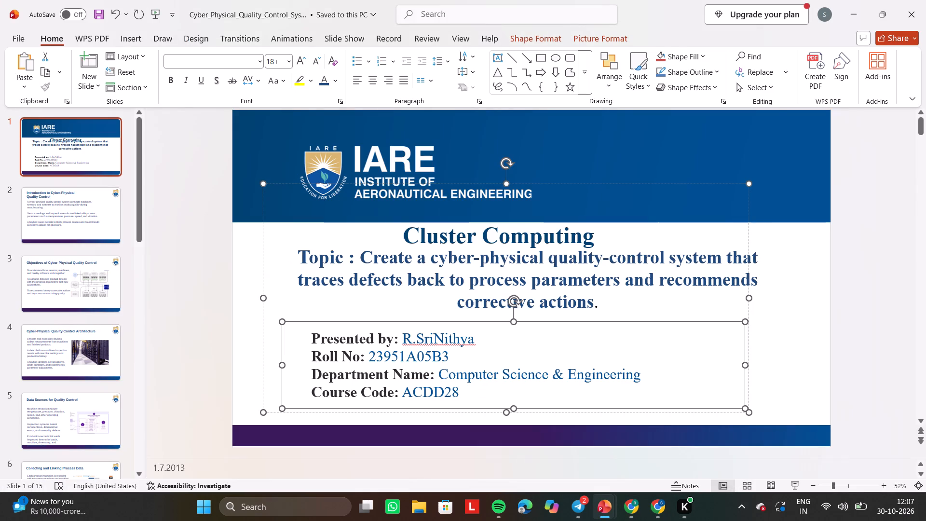
drag(603, 234, 525, 240)
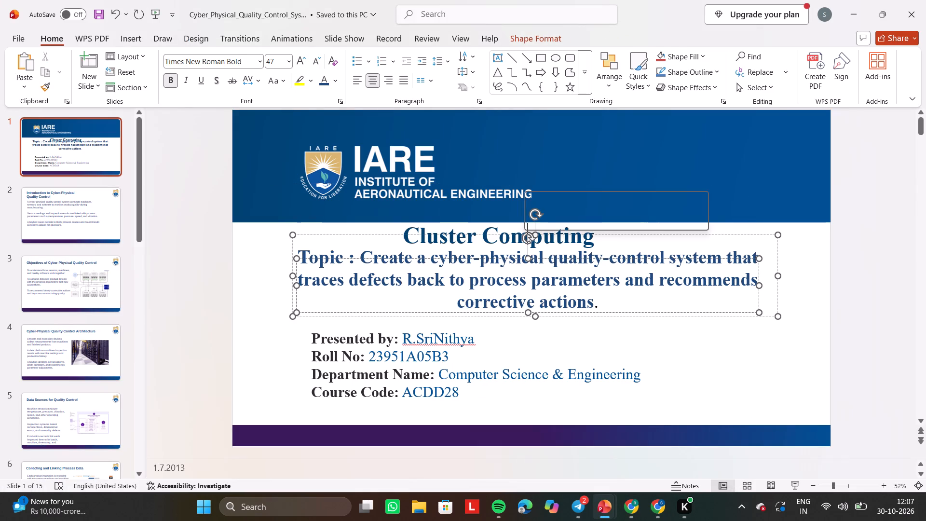
click(485, 238)
click(485, 238)
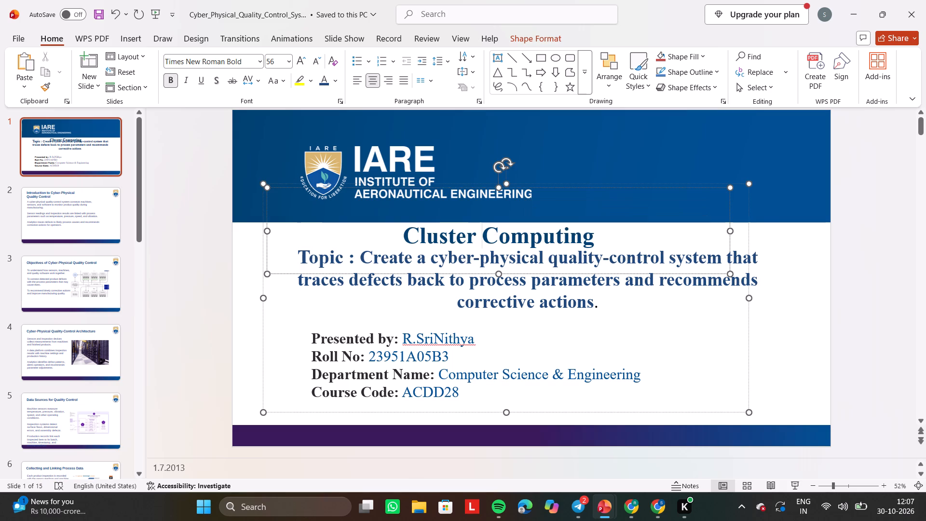
drag(594, 241, 558, 240)
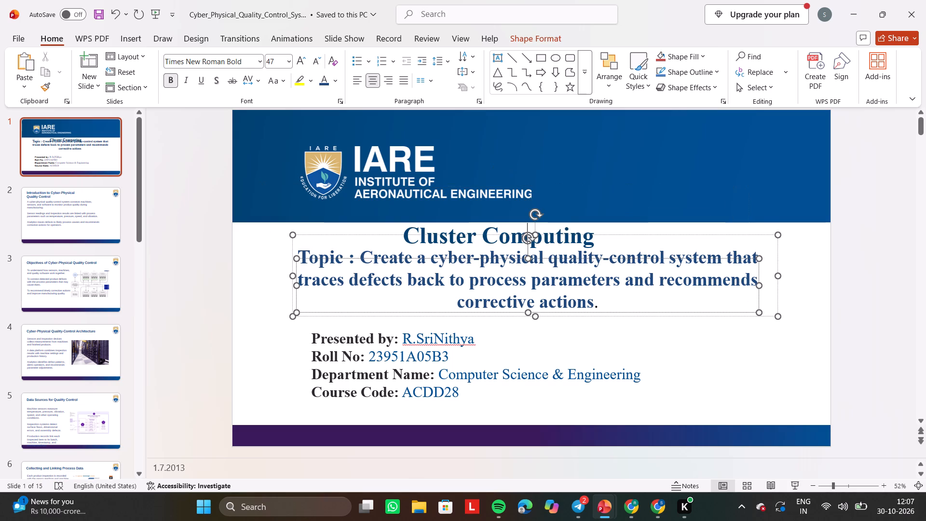
drag(558, 240, 556, 240)
click(556, 240)
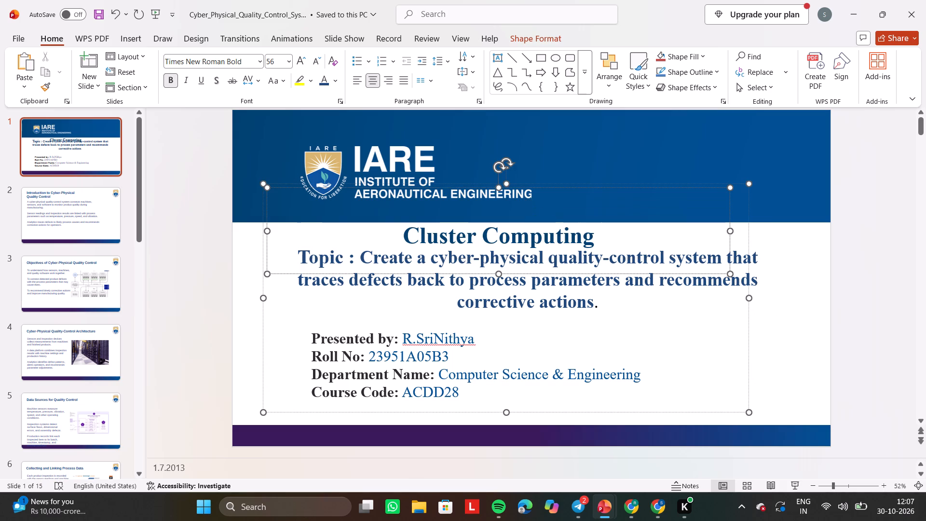
key(Right)
key(Right)
key(Right)
key(Right)
key(BackSpace)
key(BackSpace)
key(BackSpace)
key(BackSpace)
key(BackSpace)
key(BackSpace)
key(BackSpace)
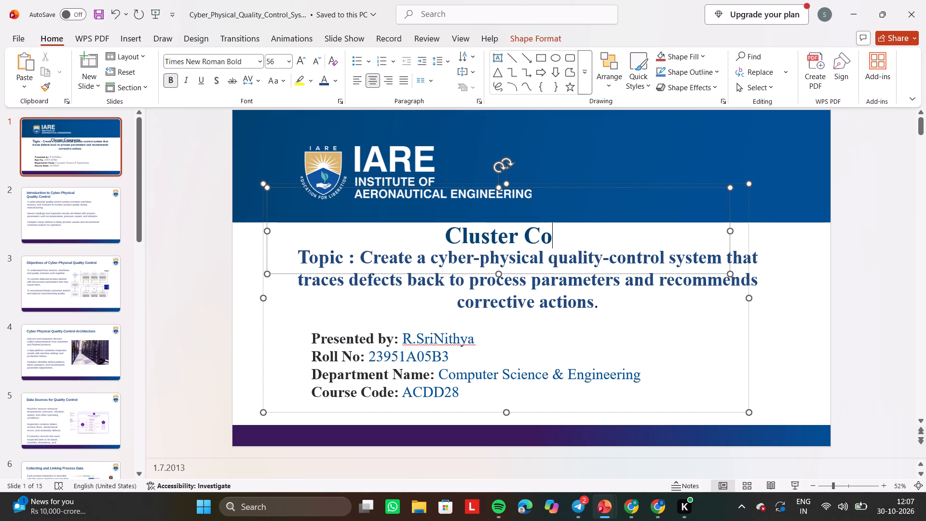
key(BackSpace)
key(BackSpace)
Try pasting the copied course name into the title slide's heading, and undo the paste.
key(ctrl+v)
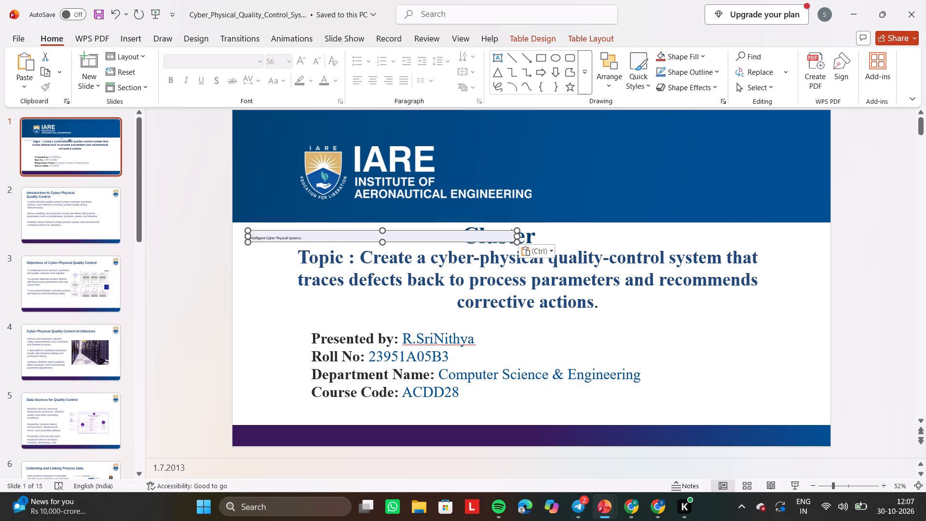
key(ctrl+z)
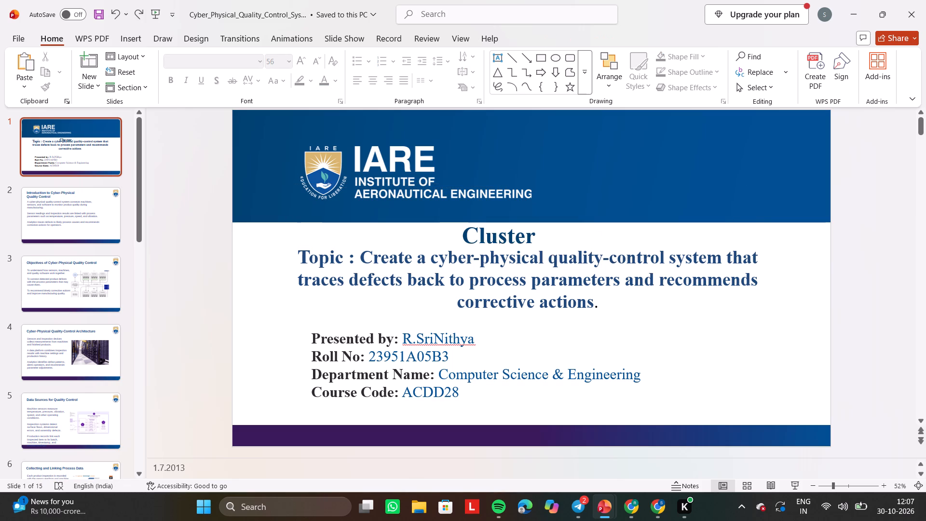
Add the words "Intelligent Cyber" after "Cluster" in the title slide's heading.
click(544, 237)
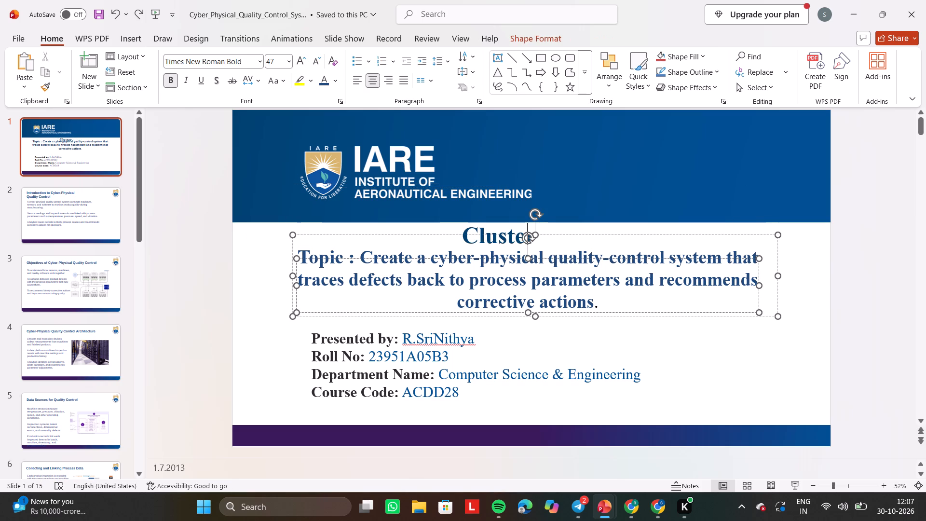
click(507, 246)
key(Right)
key(Right)
key(Right)
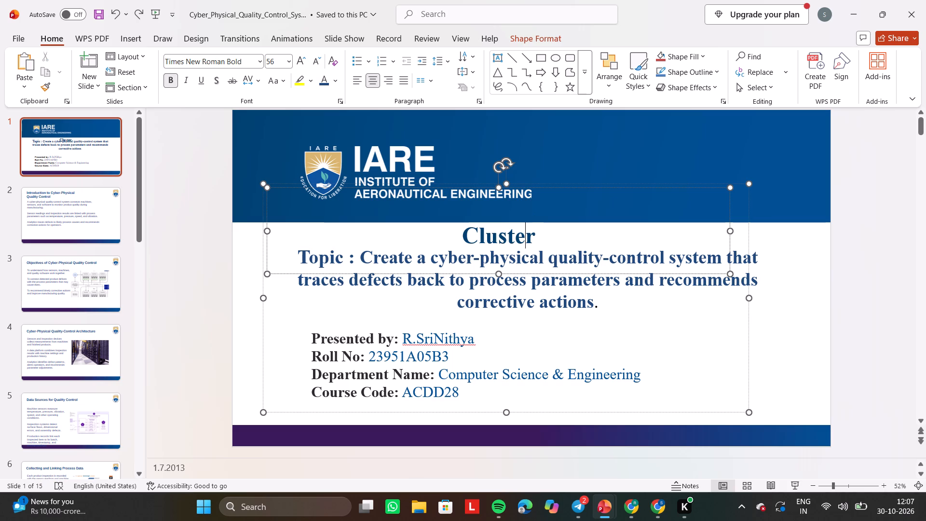
key(space)
text(Intelligent)
key(space)
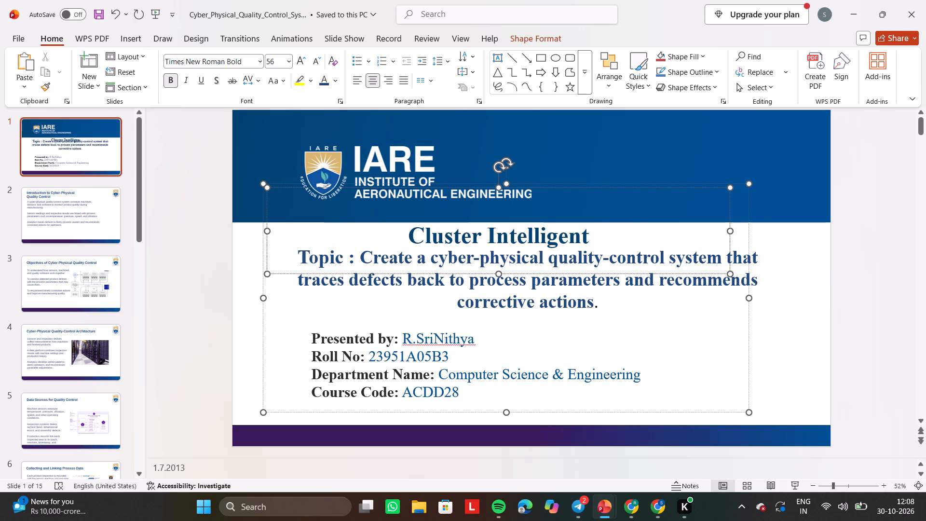
text(Cyber)
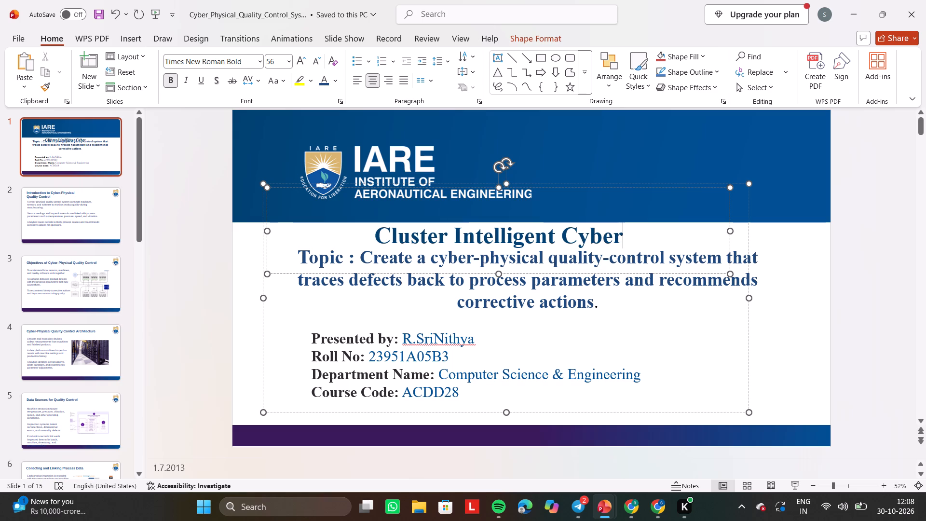
Delete the word "Cluster" and its trailing space from the start of the title slide's heading.
click(451, 238)
key(BackSpace)
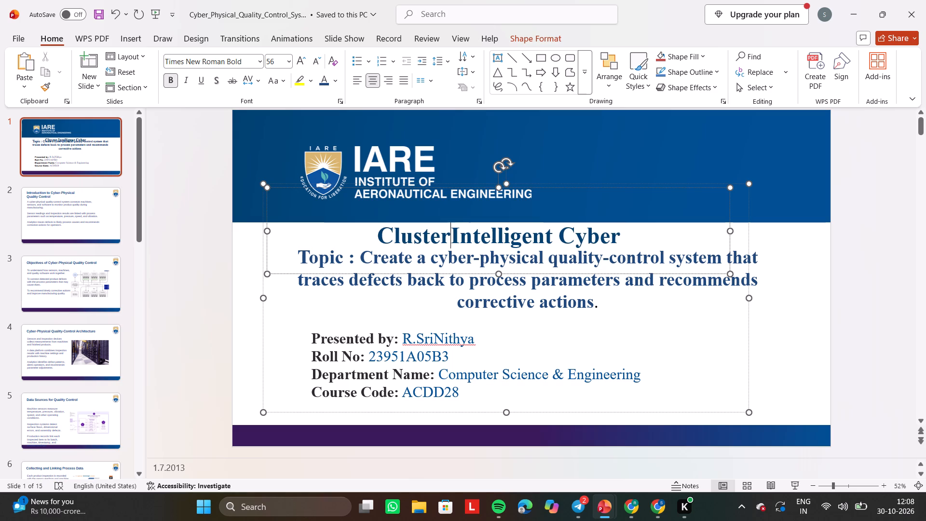
key(BackSpace)
key(BackSpace)
key(BackSpace)
key(BackSpace)
key(BackSpace)
key(BackSpace)
key(BackSpace)
key(BackSpace)
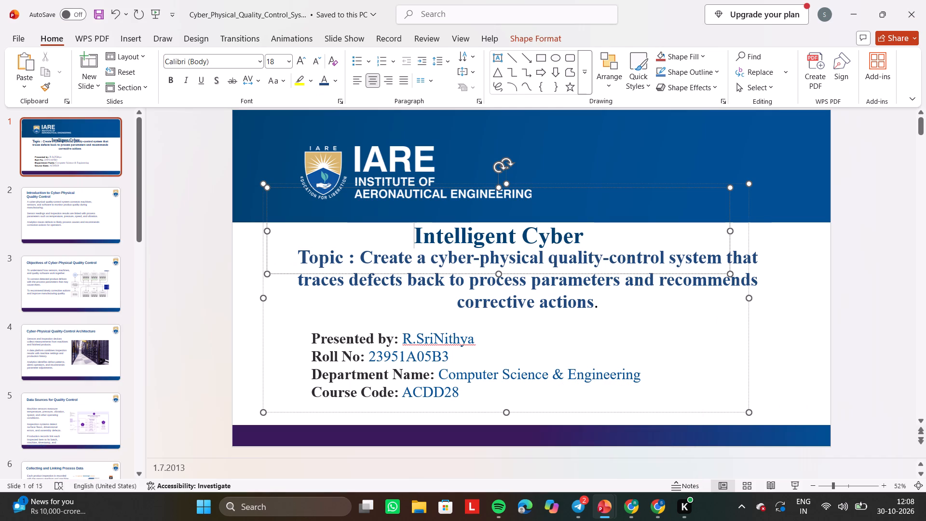
Add "Physical Systems" after "Intelligent Cyber" to complete the title slide's heading.
click(588, 242)
click(585, 241)
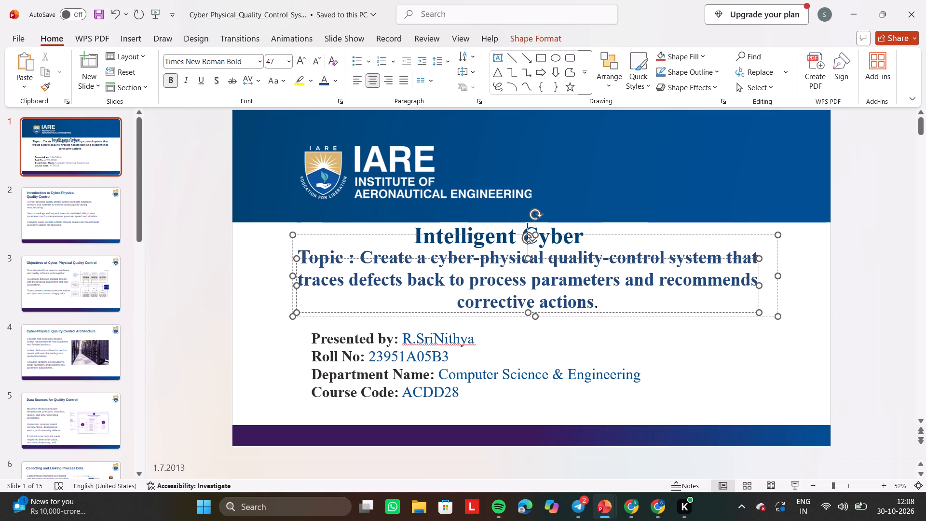
key(Right)
click(585, 241)
click(490, 237)
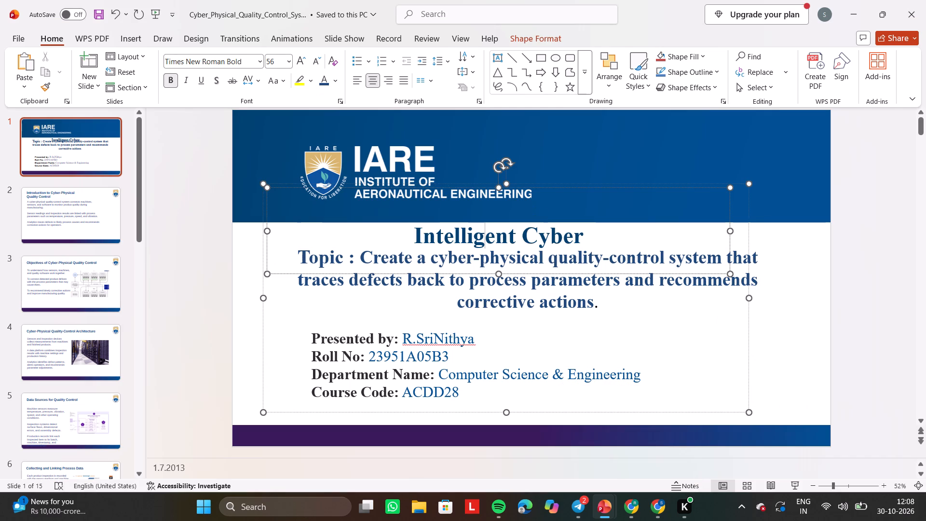
key(Right)
key(Right)
key(Right)
key(Right)
key(Right)
key(Right)
key(Right)
key(Right)
key(Right)
key(Right)
key(Right)
click(573, 242)
key(Right)
key(space)
text(Physical)
key(space)
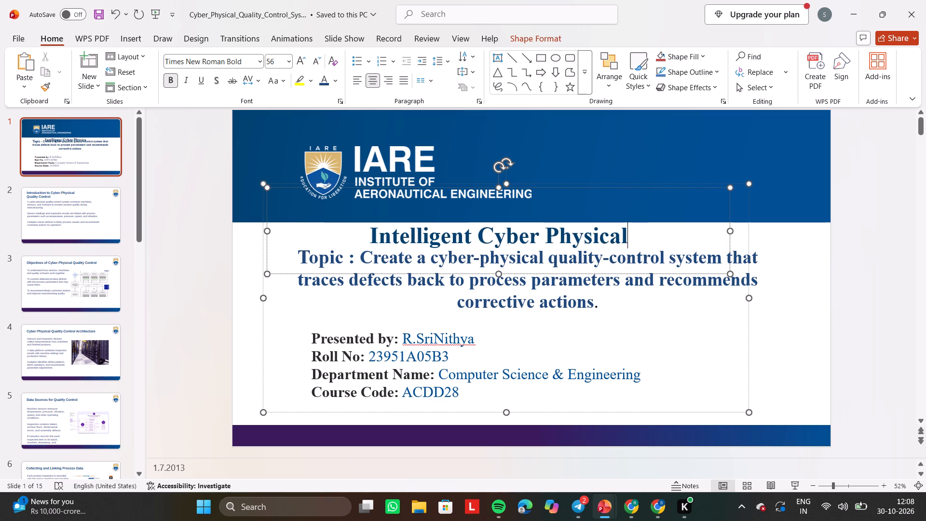
key(shift+s)
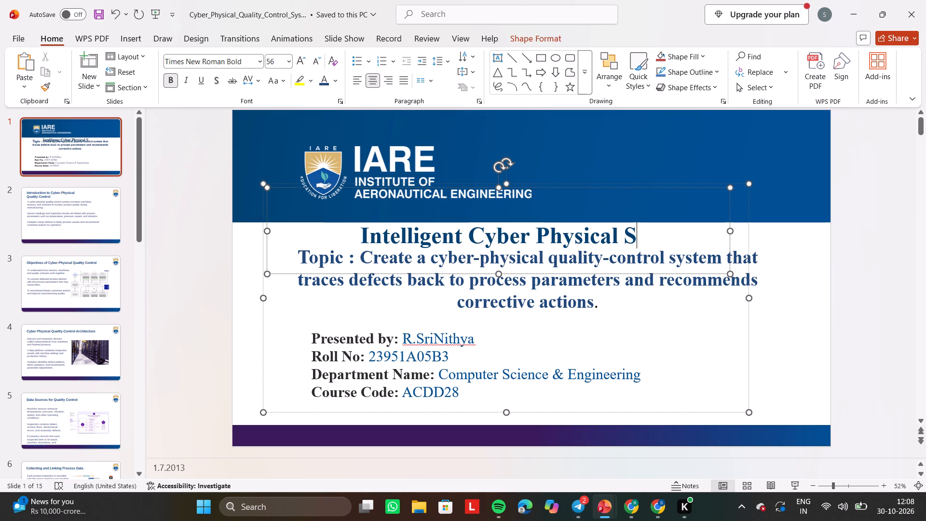
text(ystems)
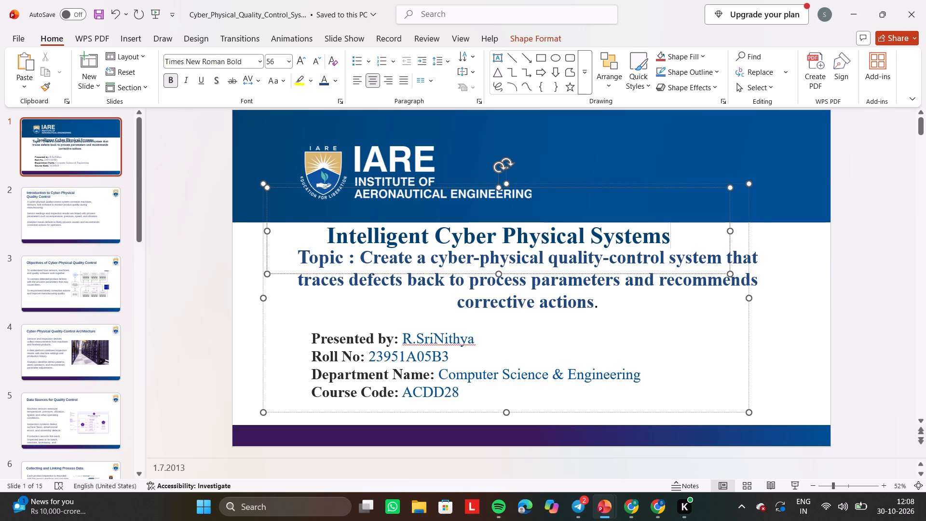
Open the Course Code line in the title slide's presenter details for editing.
click(654, 364)
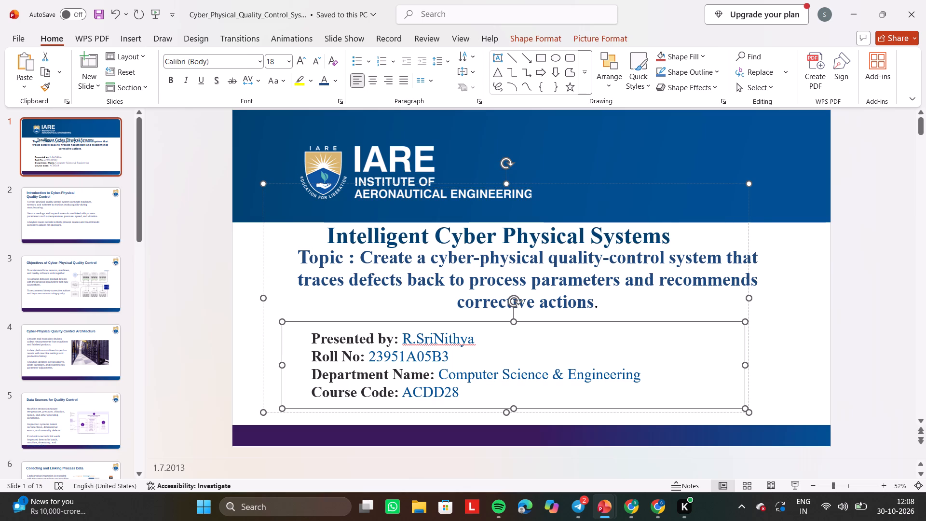
click(460, 393)
click(448, 383)
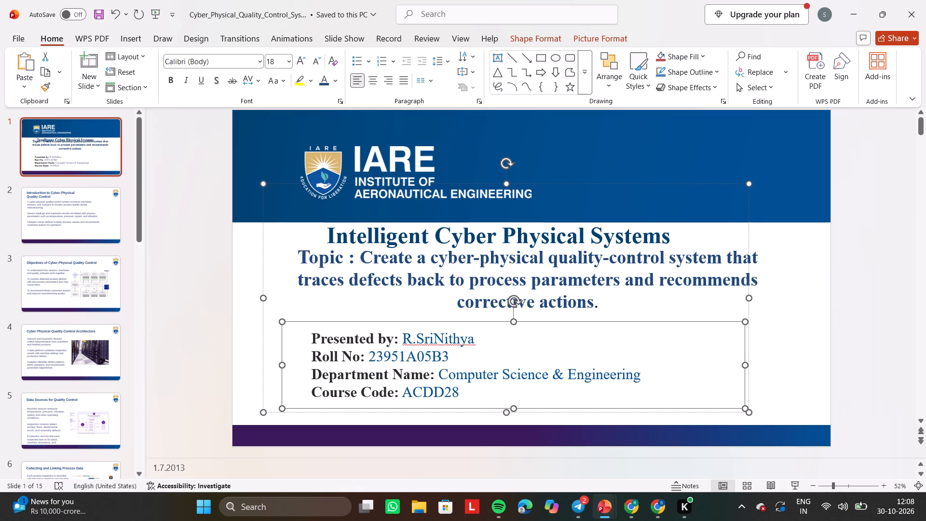
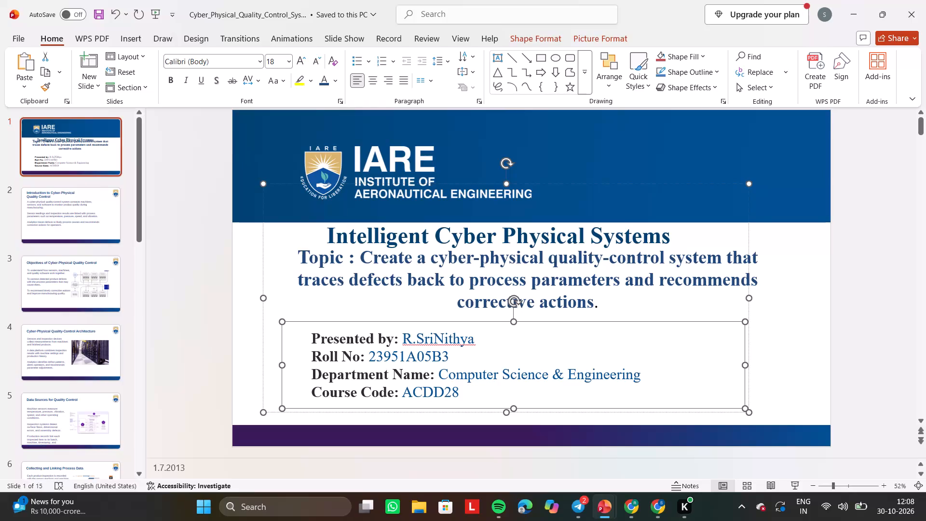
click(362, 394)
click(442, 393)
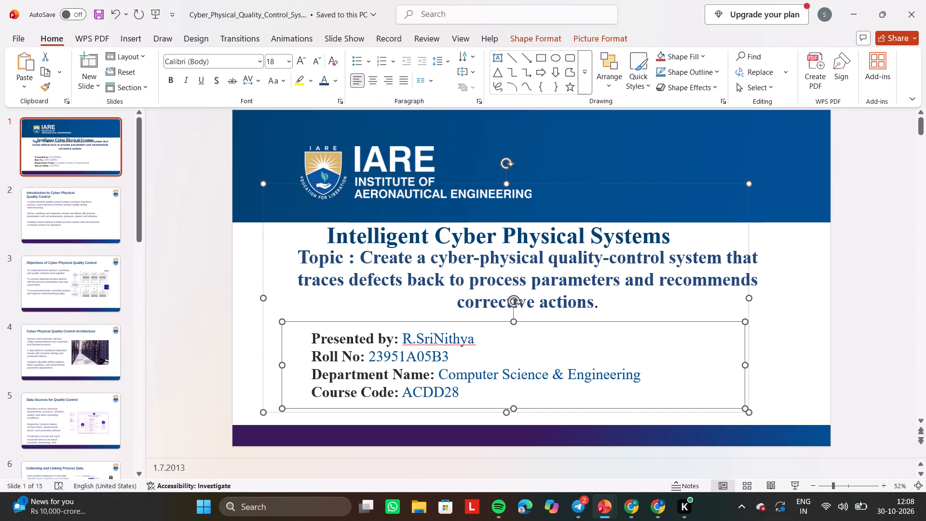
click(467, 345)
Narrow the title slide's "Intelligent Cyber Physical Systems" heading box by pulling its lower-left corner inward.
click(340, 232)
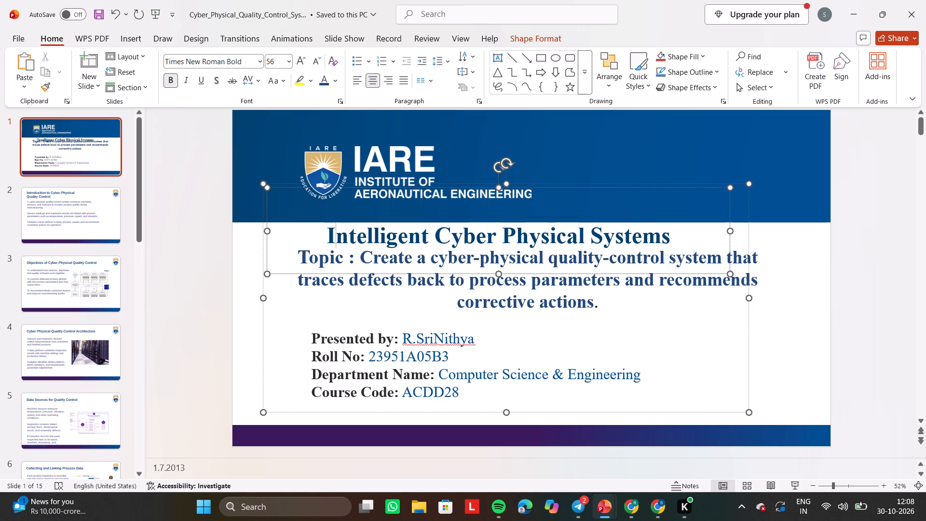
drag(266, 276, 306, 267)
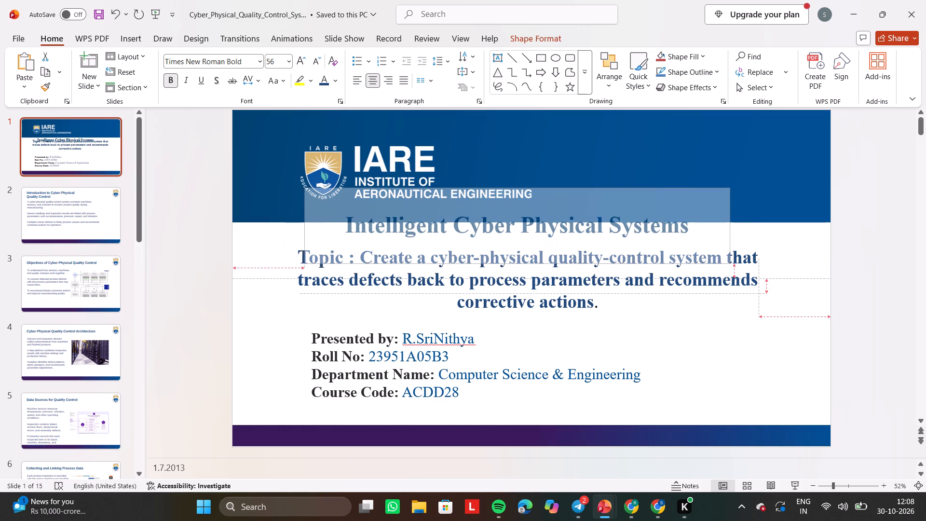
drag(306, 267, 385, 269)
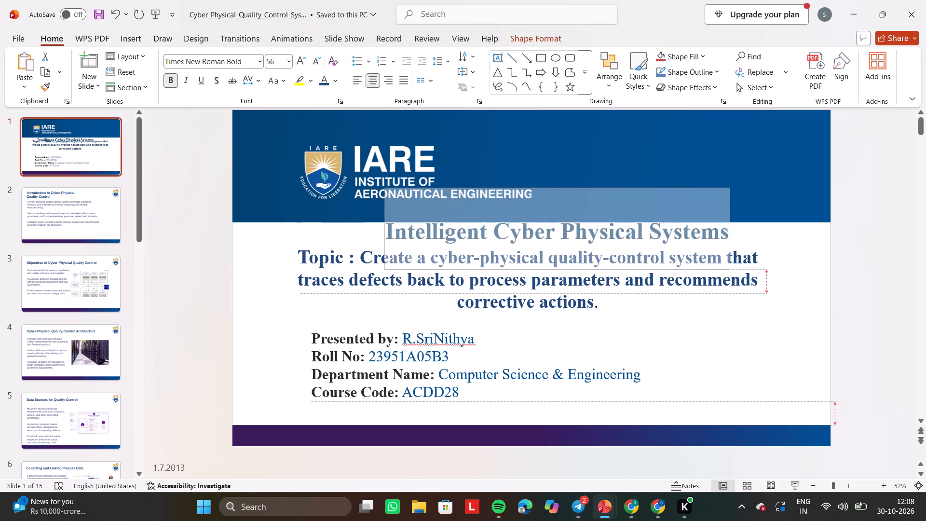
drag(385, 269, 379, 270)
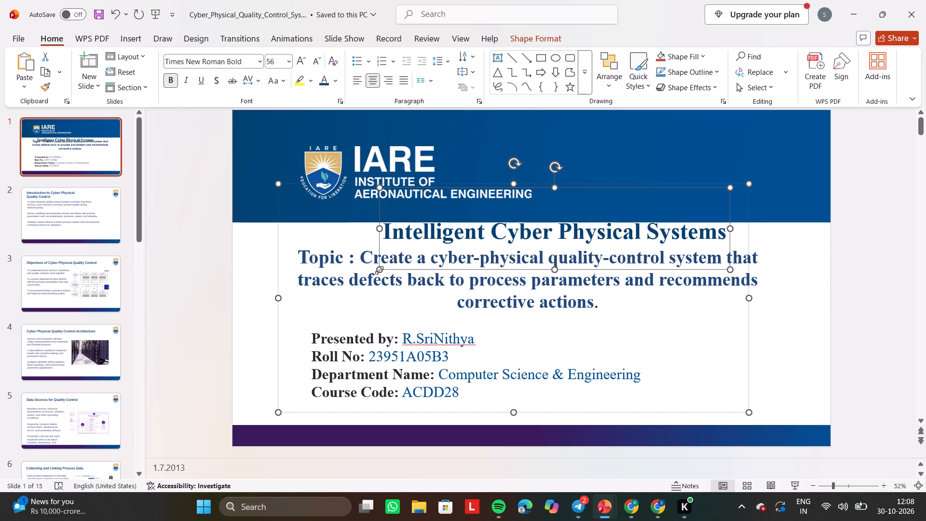
Reduce the font size of the entire "Intelligent Cyber Physical Systems" heading to 36.
drag(542, 229, 409, 229)
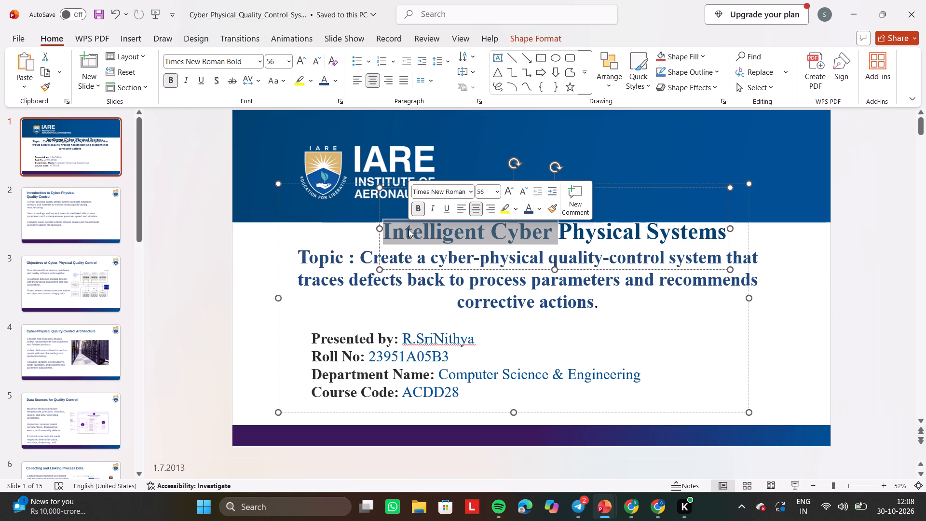
key(ctrl+a)
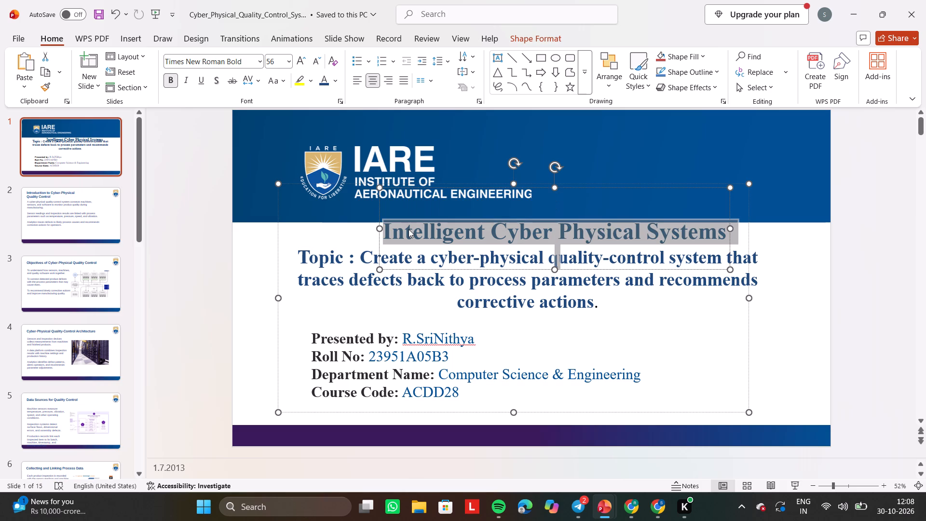
right_click(438, 233)
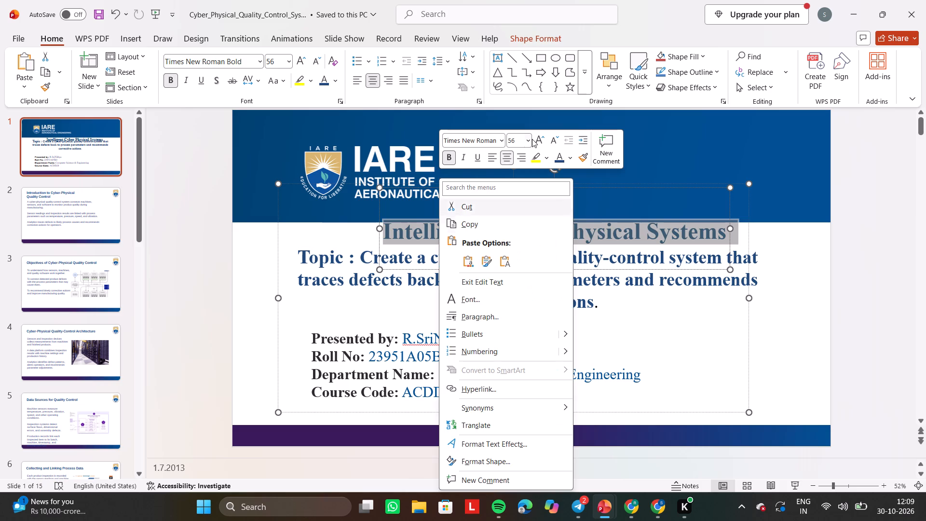
triple_click(551, 137)
double_click(551, 137)
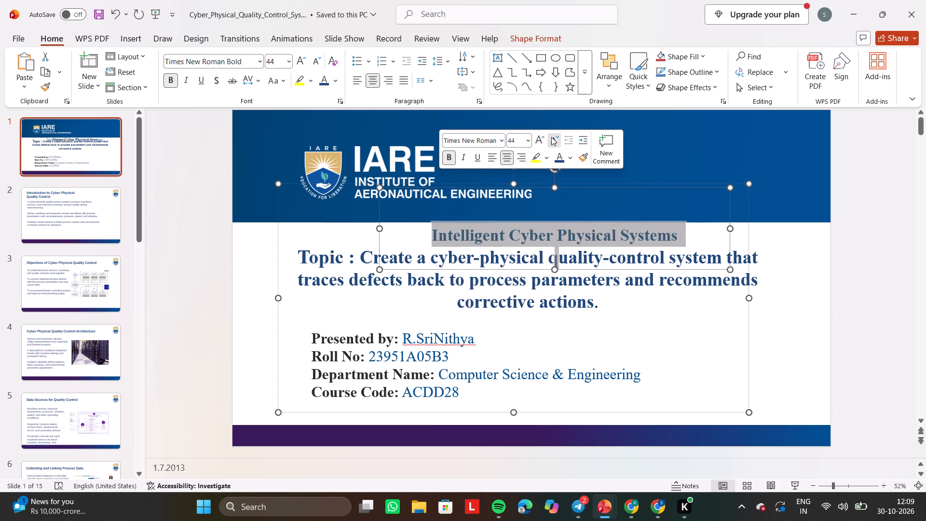
click(575, 158)
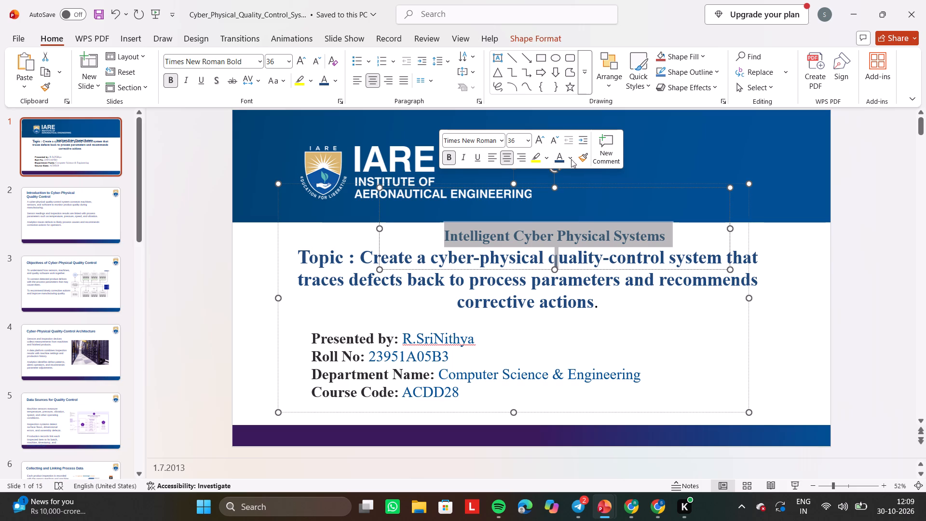
click(415, 239)
click(416, 229)
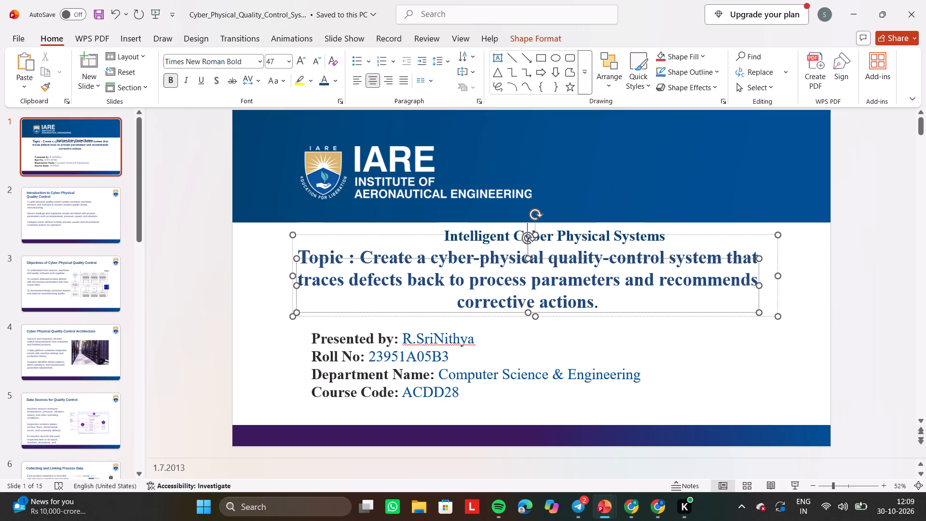
Widen the title slide's heading box by extending its left edge almost to the start of the topic text.
click(463, 233)
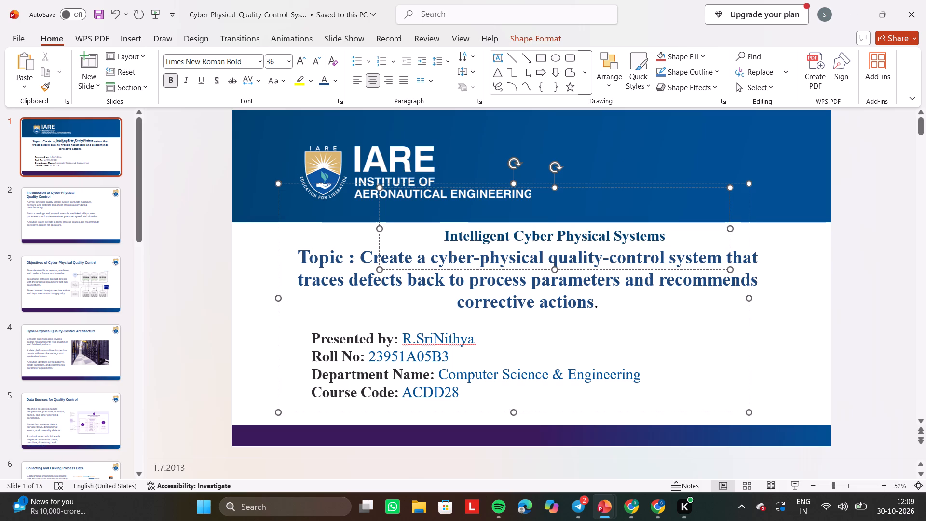
drag(381, 228, 336, 230)
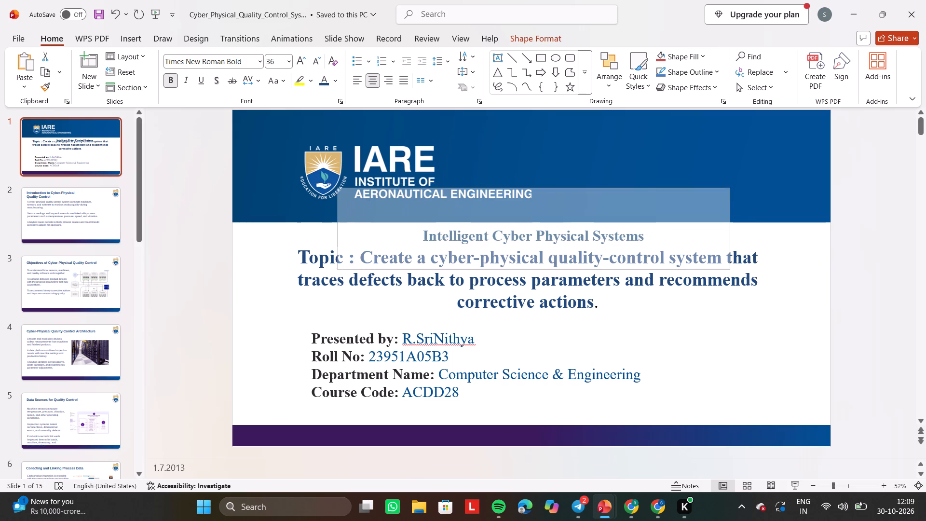
drag(336, 230, 288, 232)
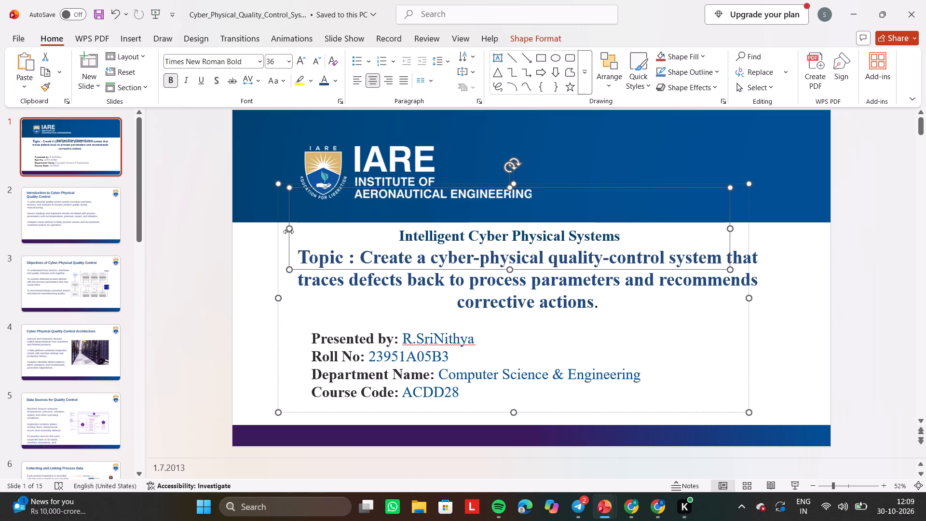
Resize the title slide's topic text box from its lower-left corner, lowering the text just above the presenter details.
click(383, 308)
click(365, 277)
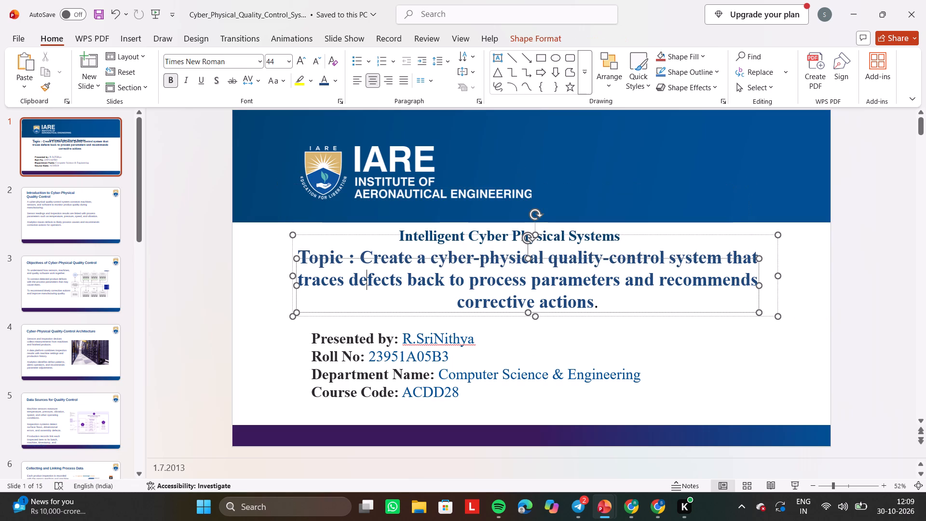
drag(297, 312, 311, 306)
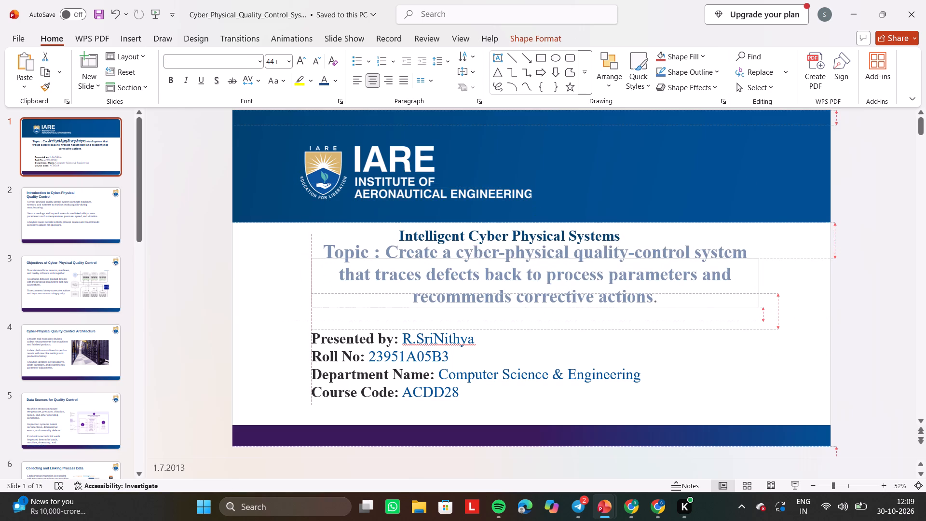
drag(311, 306, 281, 308)
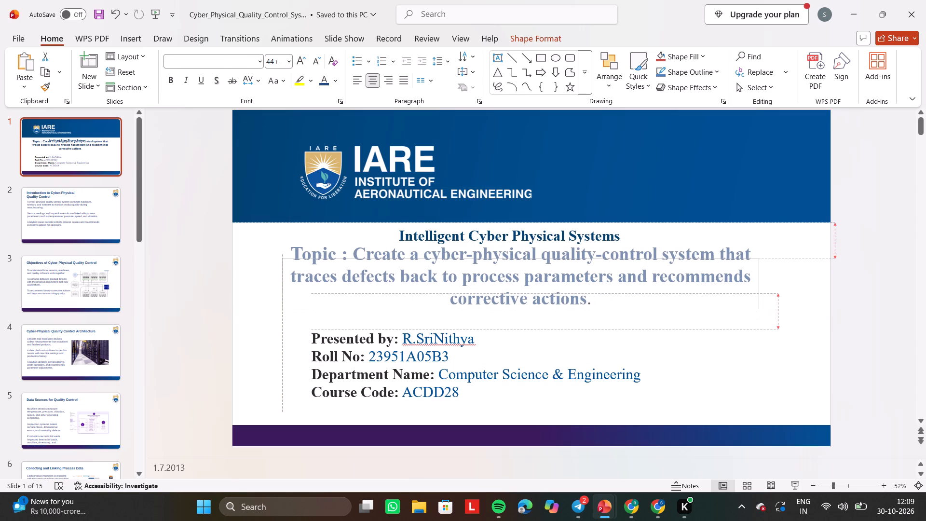
drag(281, 308, 304, 324)
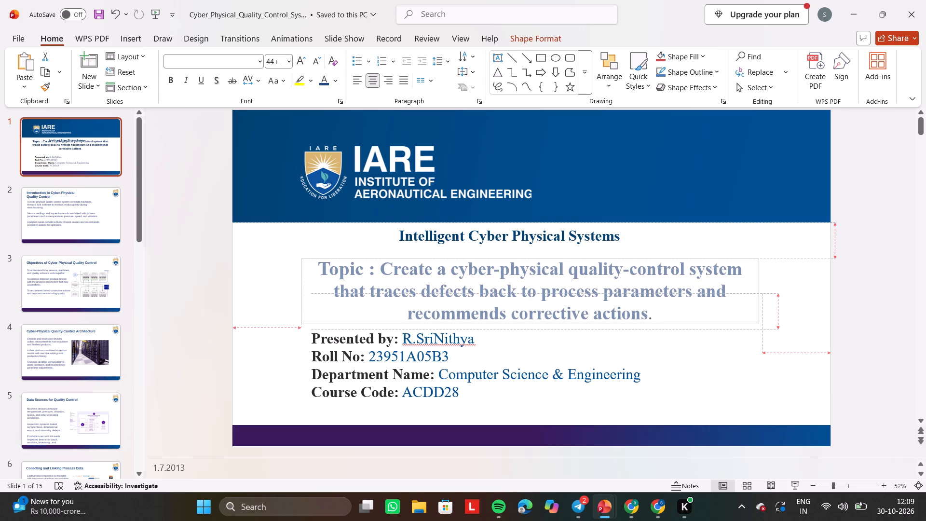
drag(304, 324, 313, 334)
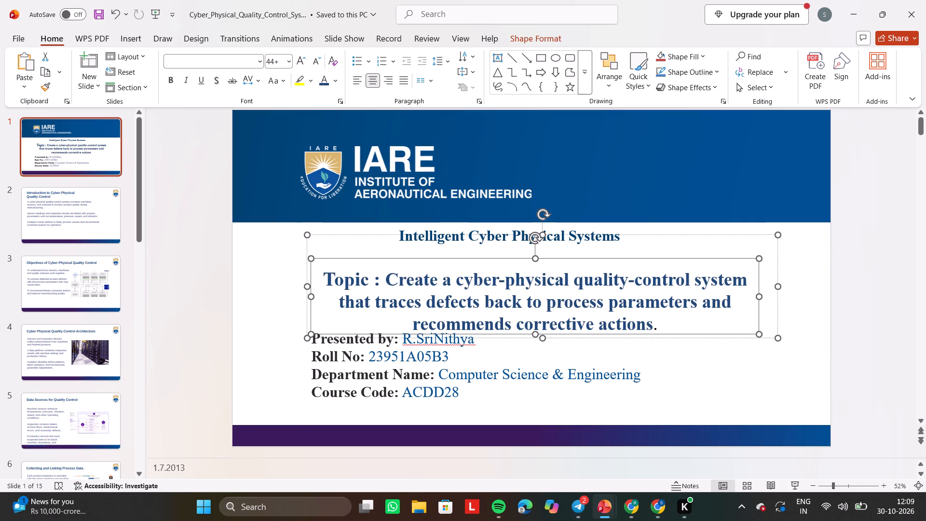
Try to move the topic text up toward the heading, repositioning the empty frames that overlap it.
drag(318, 264, 317, 252)
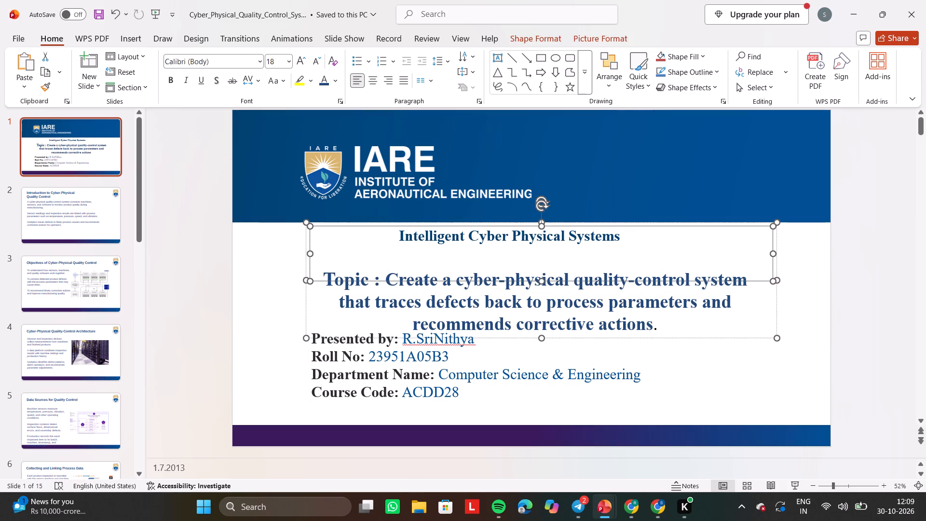
click(336, 278)
drag(326, 295, 326, 278)
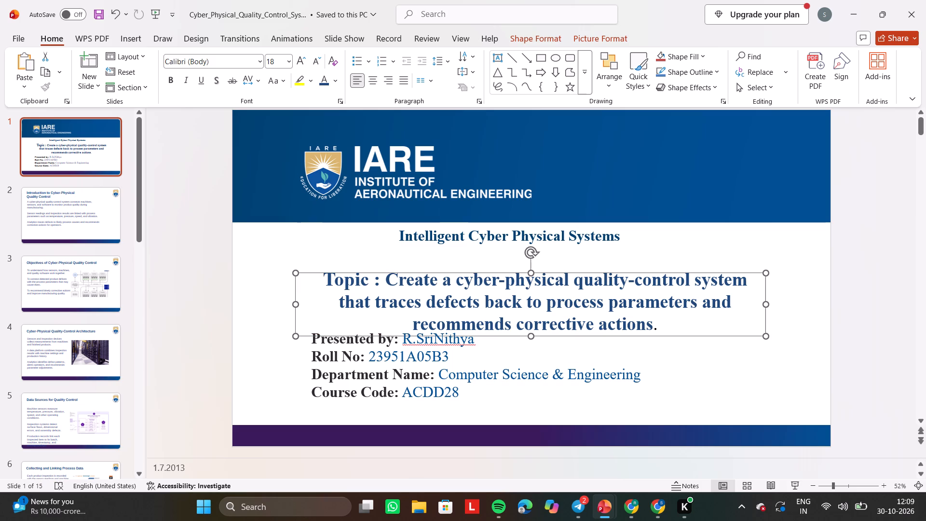
click(326, 278)
drag(326, 278, 323, 263)
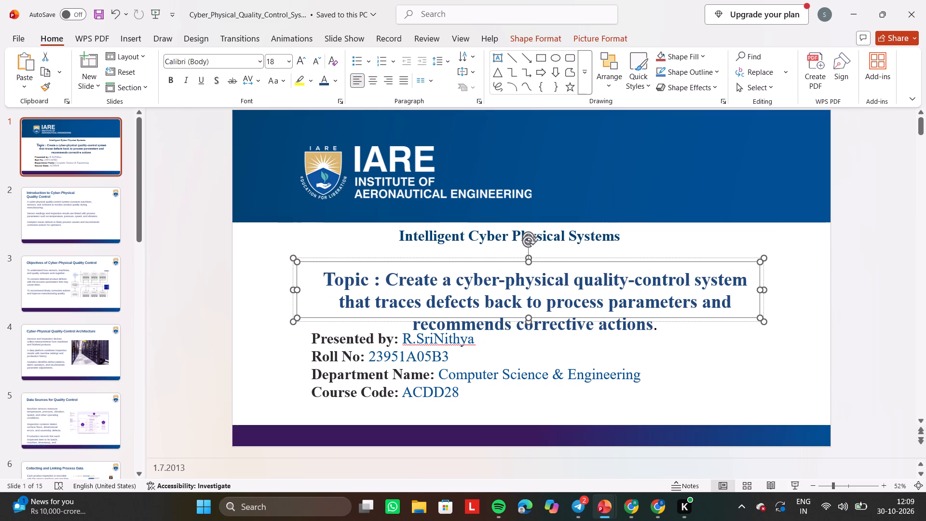
drag(316, 264, 313, 257)
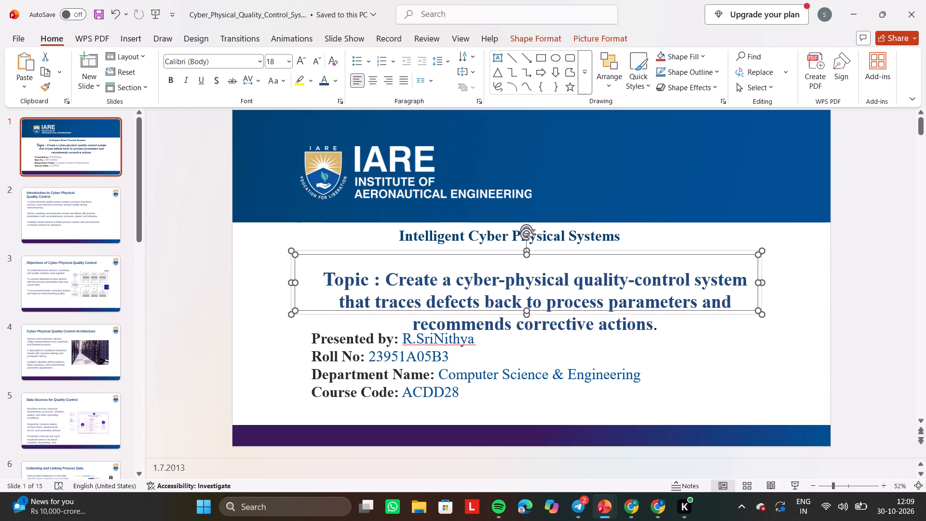
Try to resize the topic's frame from its lower-left corner and shift the topic upward, away from the presenter details.
click(349, 283)
drag(292, 312, 307, 313)
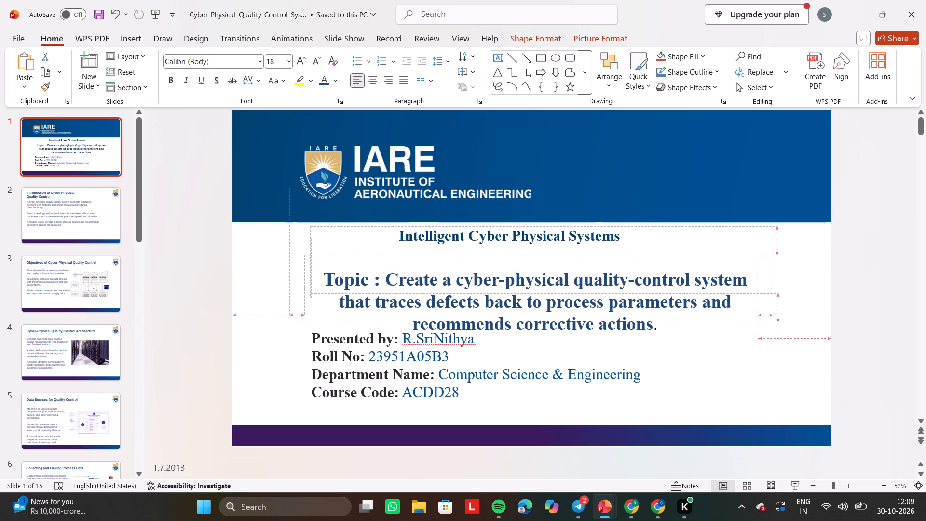
drag(307, 313, 311, 325)
click(339, 335)
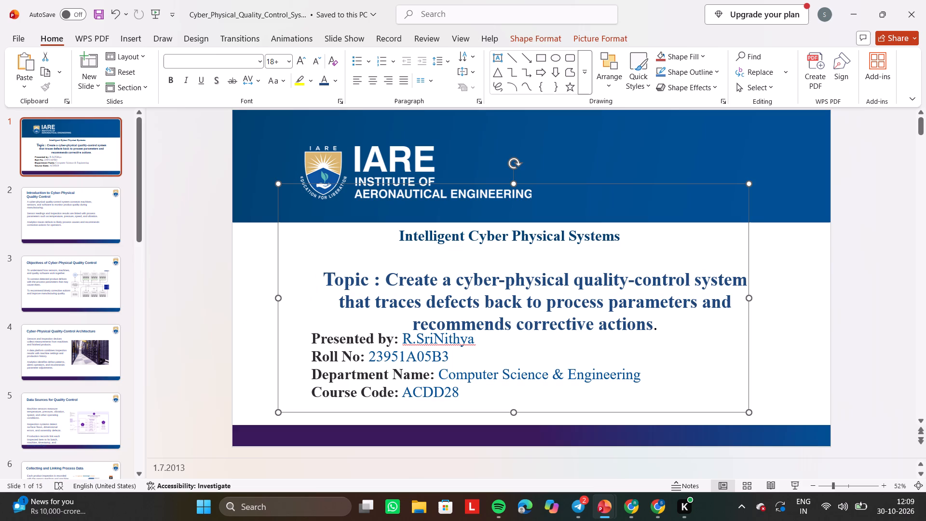
drag(427, 309, 422, 300)
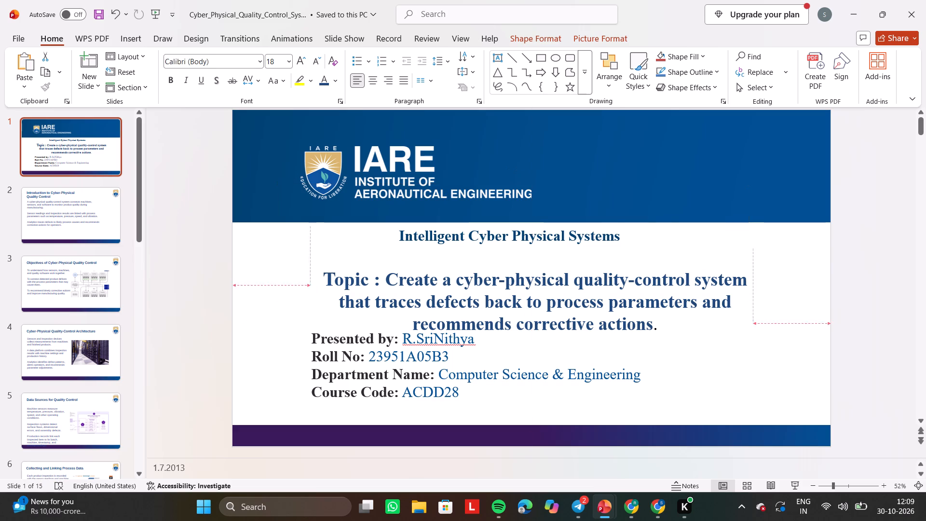
drag(422, 300, 416, 292)
click(324, 280)
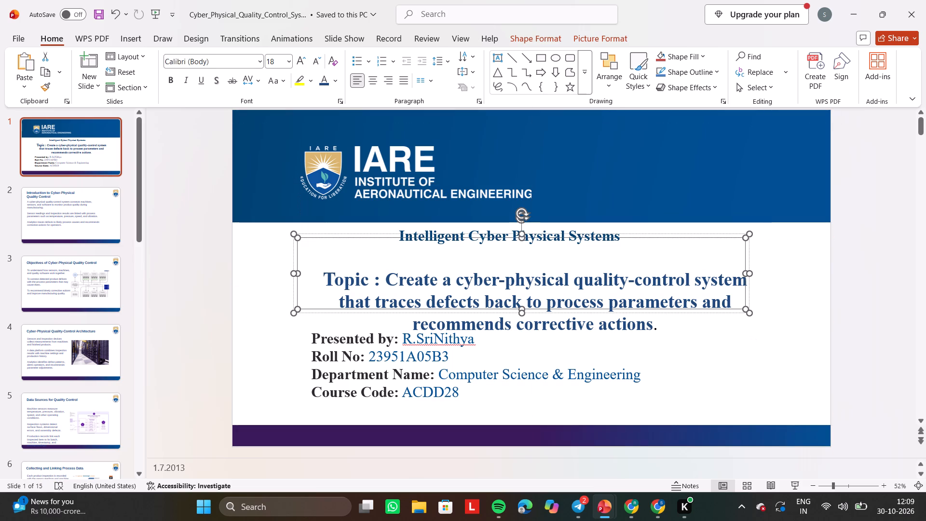
click(324, 280)
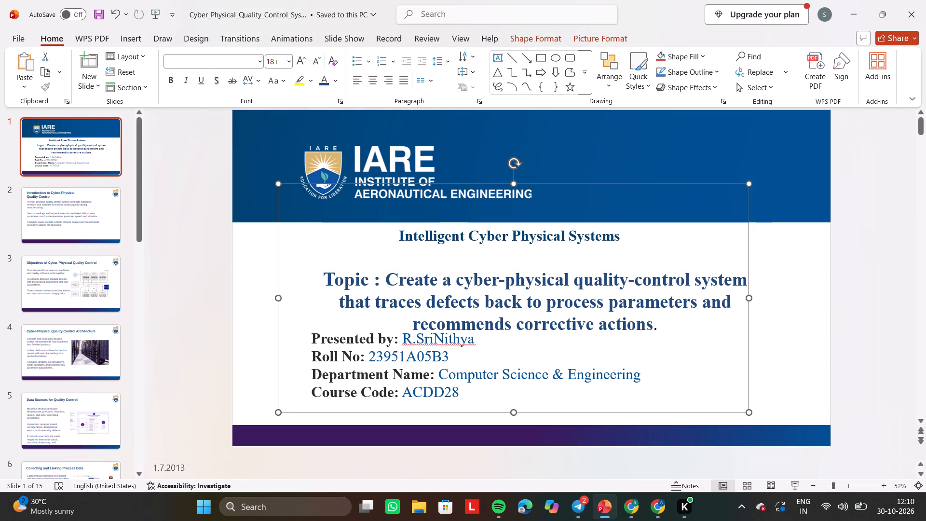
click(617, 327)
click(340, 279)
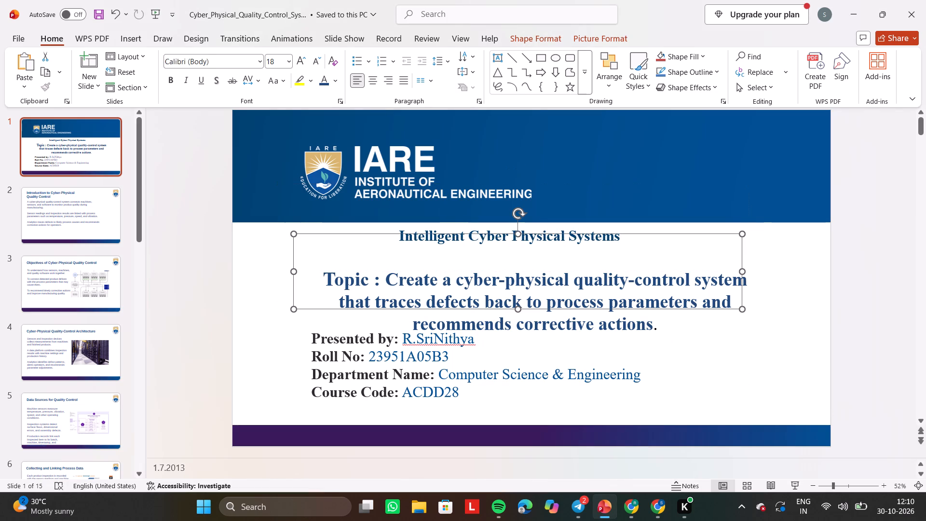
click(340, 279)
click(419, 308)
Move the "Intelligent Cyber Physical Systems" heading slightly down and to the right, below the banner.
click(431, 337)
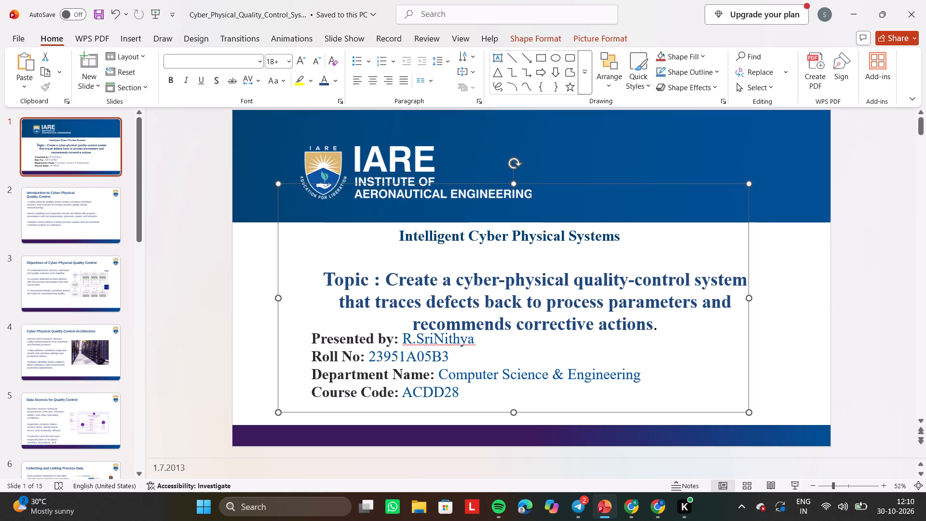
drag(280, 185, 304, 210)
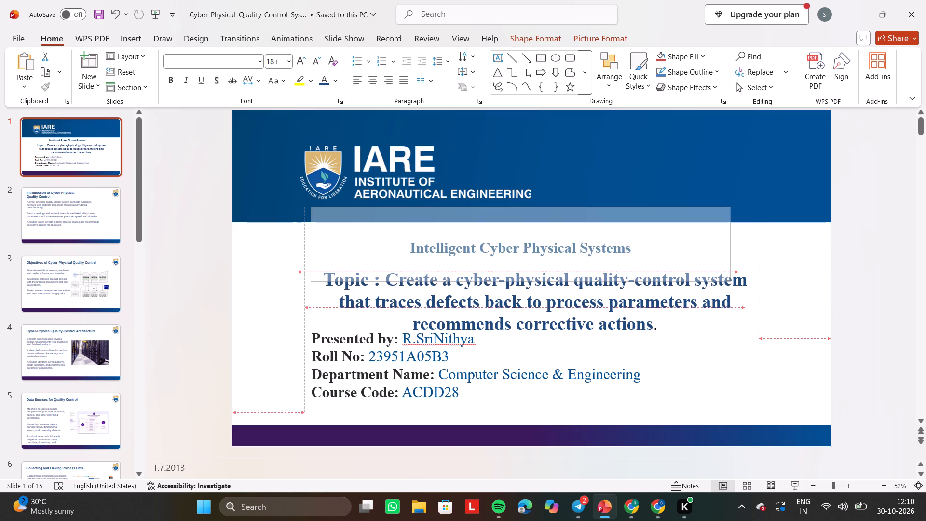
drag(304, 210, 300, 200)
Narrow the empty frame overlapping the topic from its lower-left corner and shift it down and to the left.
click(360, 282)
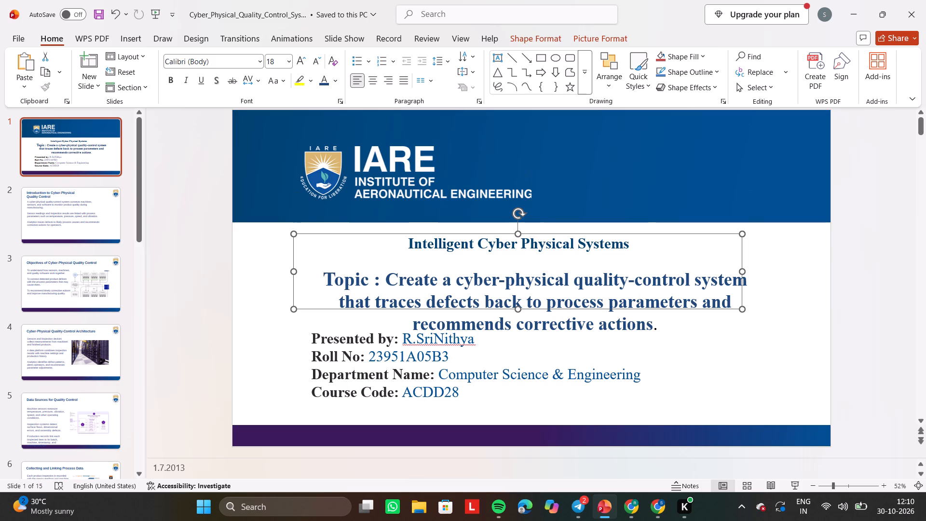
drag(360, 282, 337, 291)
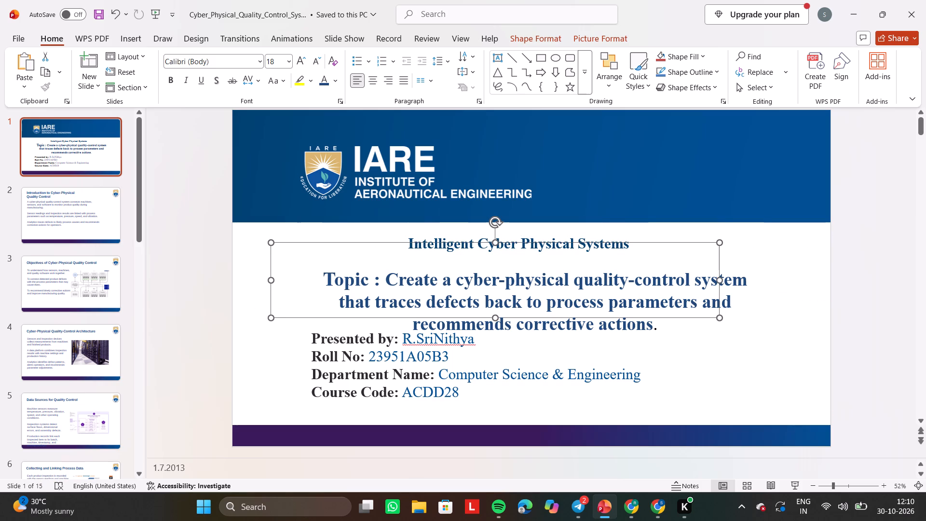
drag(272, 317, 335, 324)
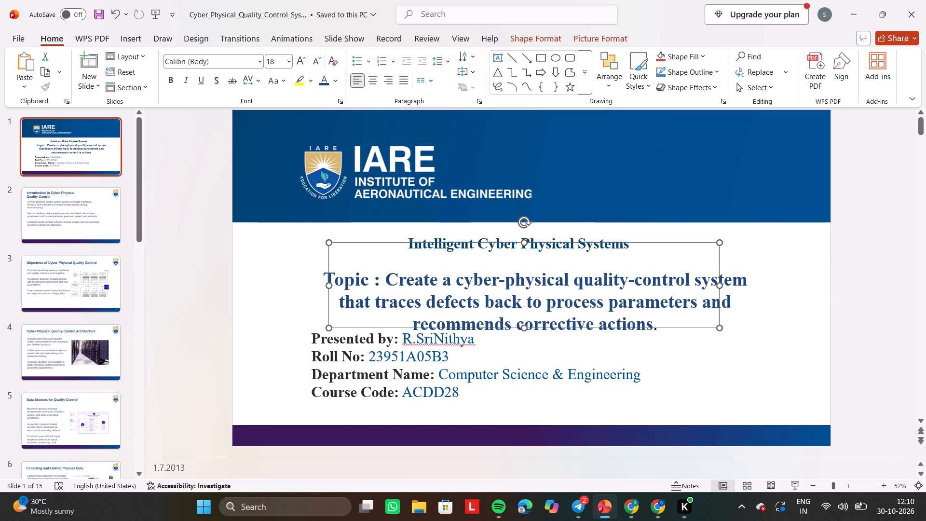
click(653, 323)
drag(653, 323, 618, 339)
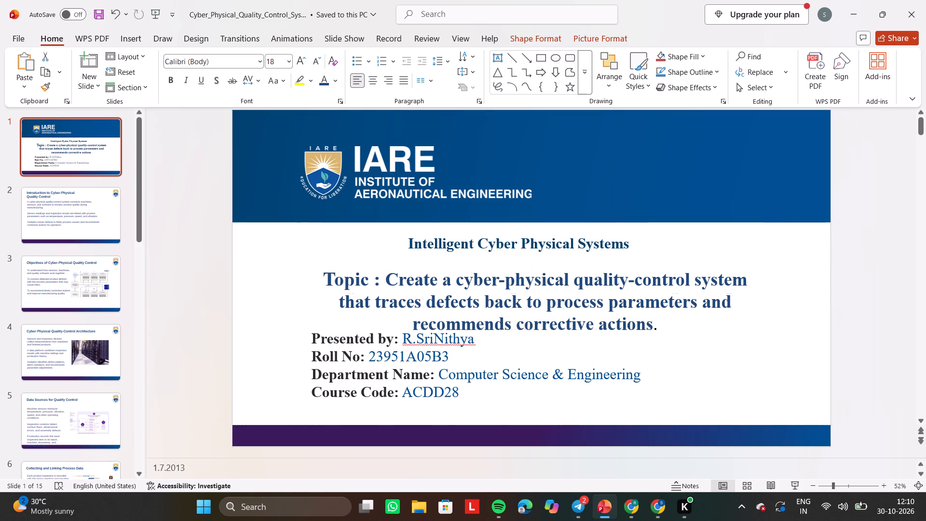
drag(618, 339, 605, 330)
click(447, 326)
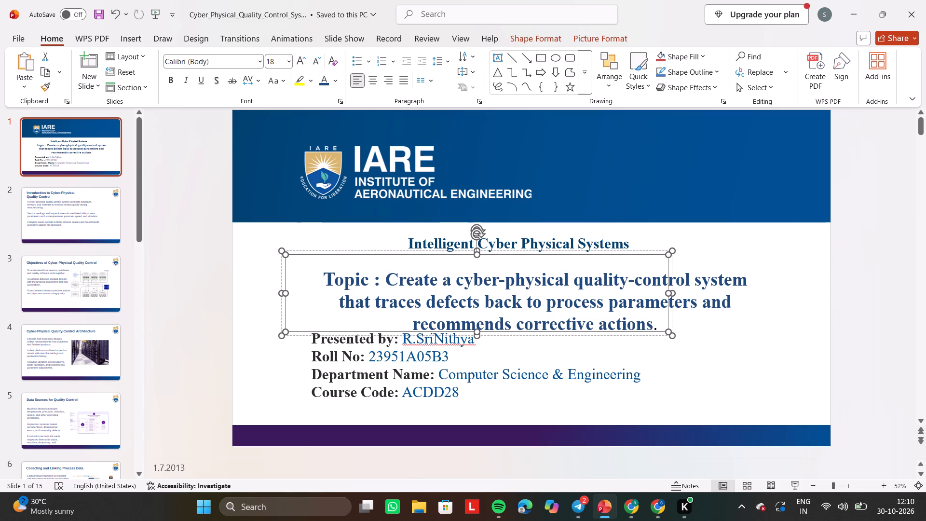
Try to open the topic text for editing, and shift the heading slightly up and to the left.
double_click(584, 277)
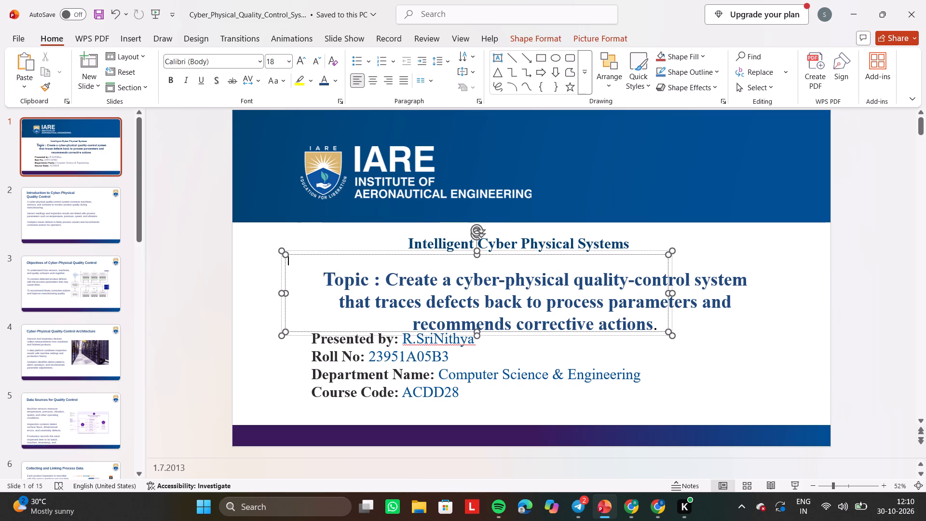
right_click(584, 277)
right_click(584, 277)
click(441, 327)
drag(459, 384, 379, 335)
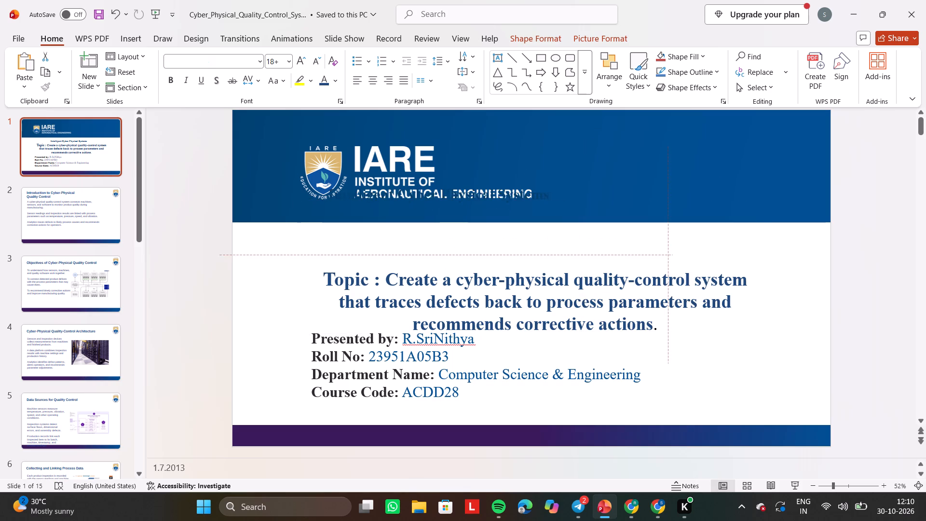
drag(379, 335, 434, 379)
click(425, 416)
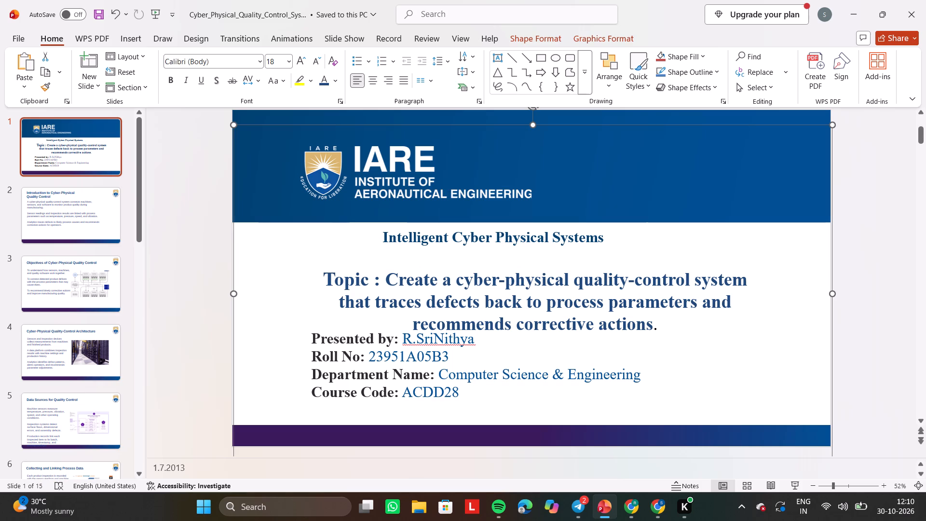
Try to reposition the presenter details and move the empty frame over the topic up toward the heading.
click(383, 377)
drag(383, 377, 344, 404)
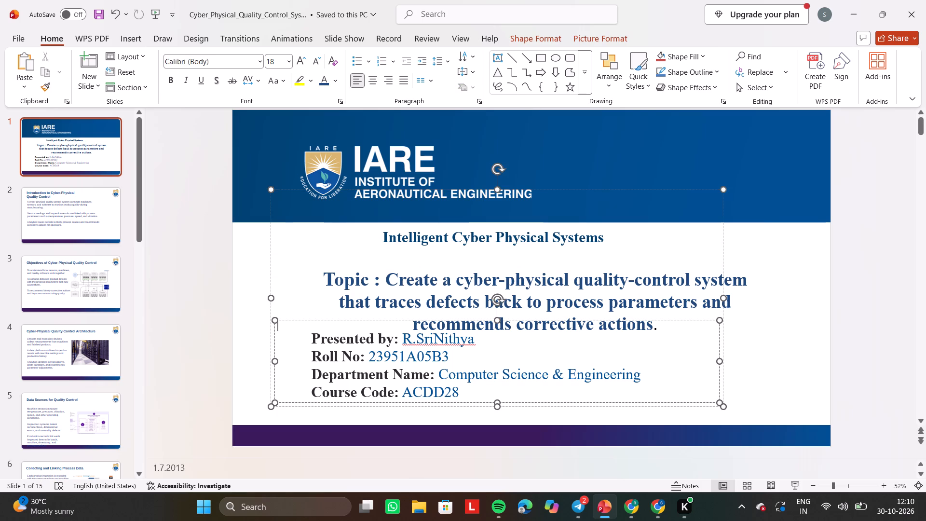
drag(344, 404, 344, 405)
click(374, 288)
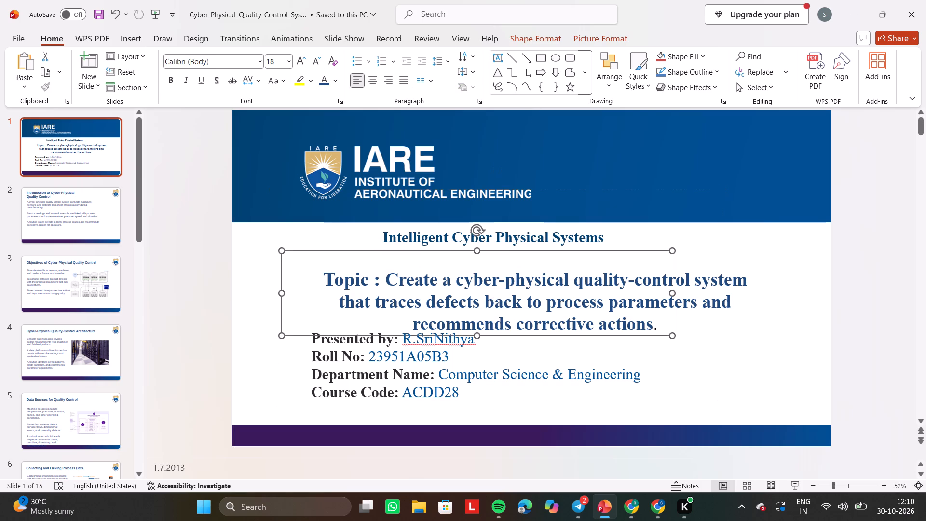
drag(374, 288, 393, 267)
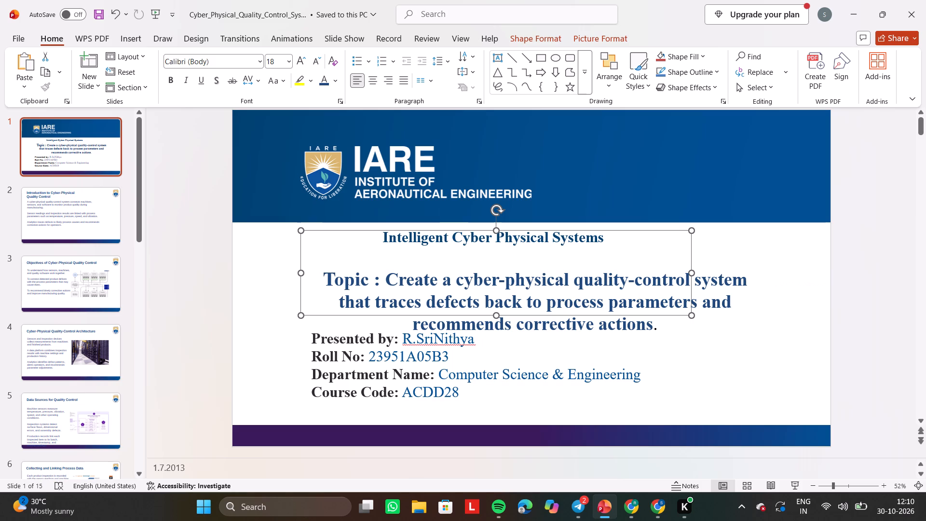
Undo all the title slide's layout and sizing changes back to the 56 pt heading directly above the topic.
key(ctrl+z)
key(ctrl+z)
key(ctrl+z)
key(ctrl+z)
key(ctrl+z)
key(ctrl+z)
key(ctrl+z)
key(ctrl+z)
key(ctrl+z)
key(ctrl+z)
key(ctrl+z)
key(ctrl+z)
key(ctrl+z)
key(ctrl+z)
key(ctrl+z)
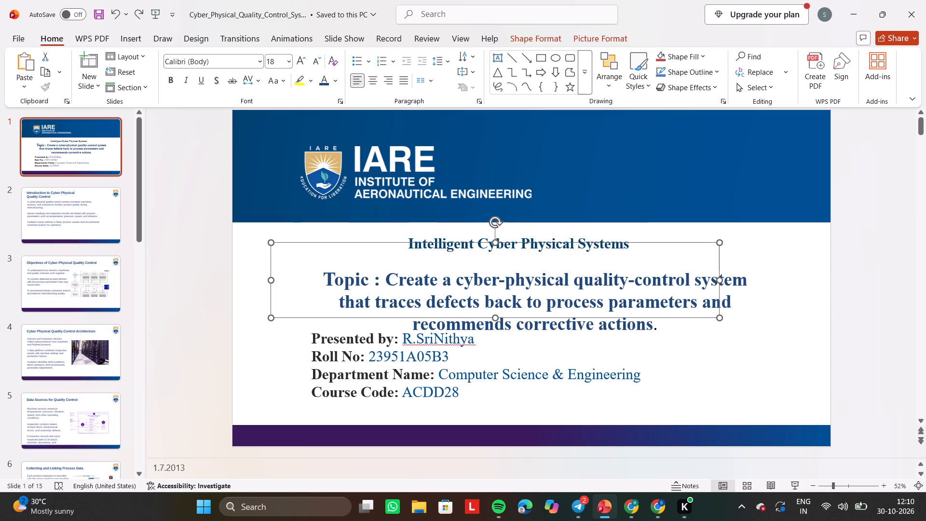
key(ctrl+z)
key(ctrl+z)
key(ctrl+z)
key(ctrl+z)
key(ctrl+z)
key(ctrl+z)
key(ctrl+z)
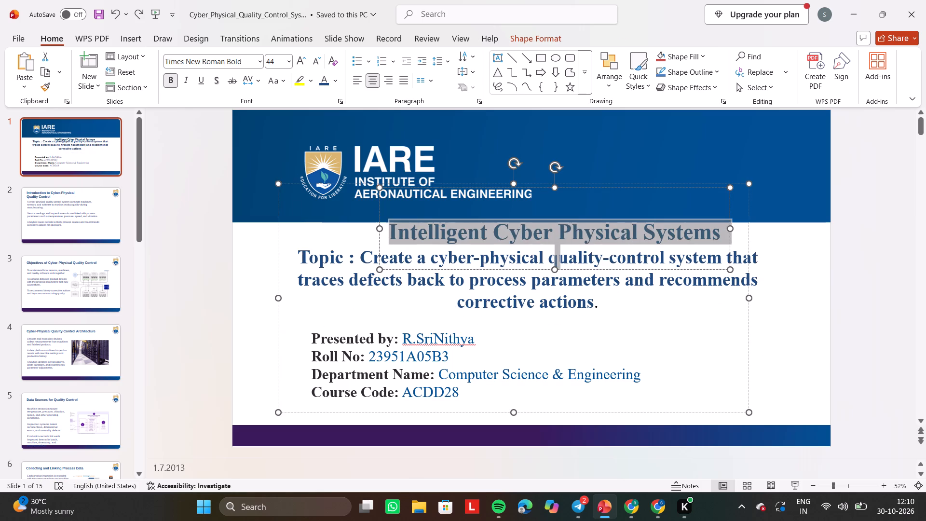
key(ctrl+z)
key(ctrl+z)
key(ctrl+z)
key(ctrl+z)
key(ctrl+z)
key(ctrl+z)
key(ctrl+z)
key(ctrl+z)
key(ctrl+z)
key(ctrl+z)
key(ctrl+z)
key(ctrl+z)
key(ctrl+z)
key(ctrl+z)
key(ctrl+z)
key(ctrl+z)
key(ctrl+z)
key(ctrl+z)
key(ctrl+z)
key(ctrl+z)
key(ctrl+z)
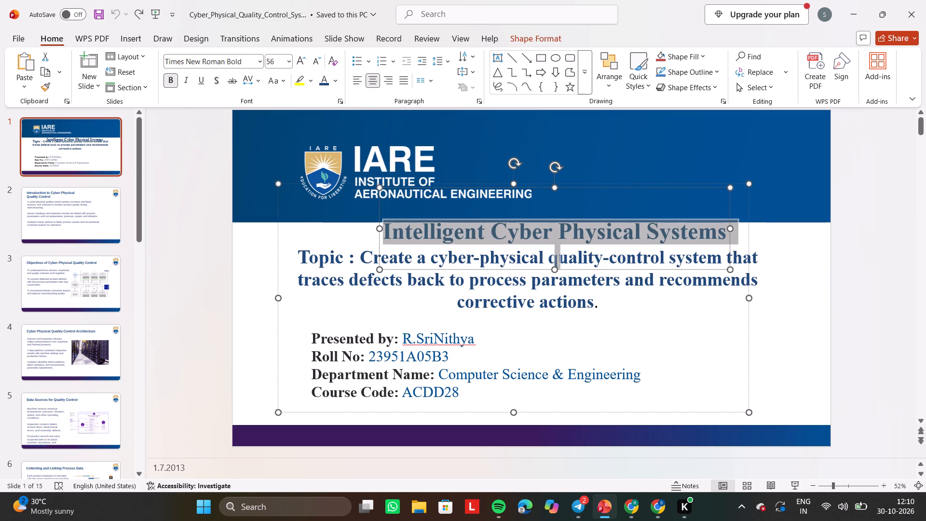
key(ctrl+z)
key(ctrl+z)
key(ctrl+z)
key(ctrl+z)
key(ctrl+z)
key(ctrl+z)
key(ctrl+z)
key(ctrl+z)
key(ctrl+z)
key(ctrl+z)
key(ctrl+z)
key(ctrl+z)
key(ctrl+z)
key(ctrl+z)
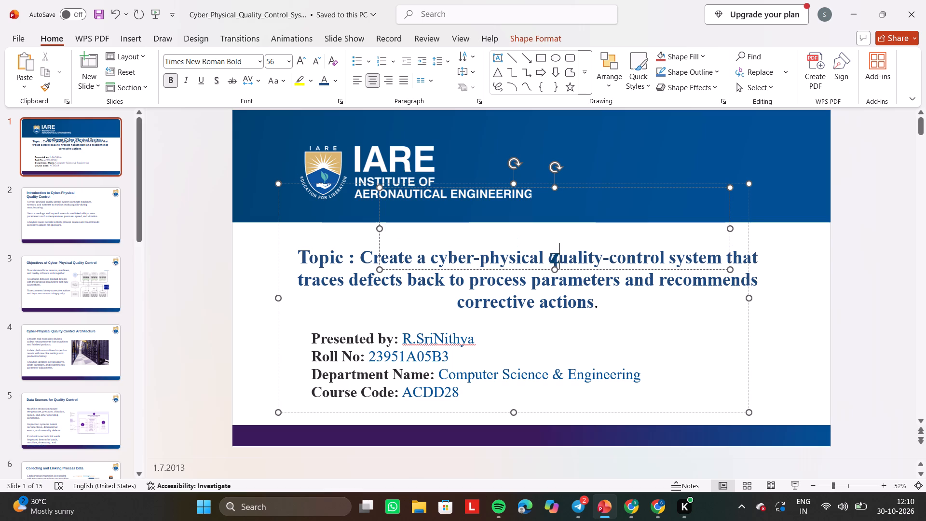
key(ctrl+z)
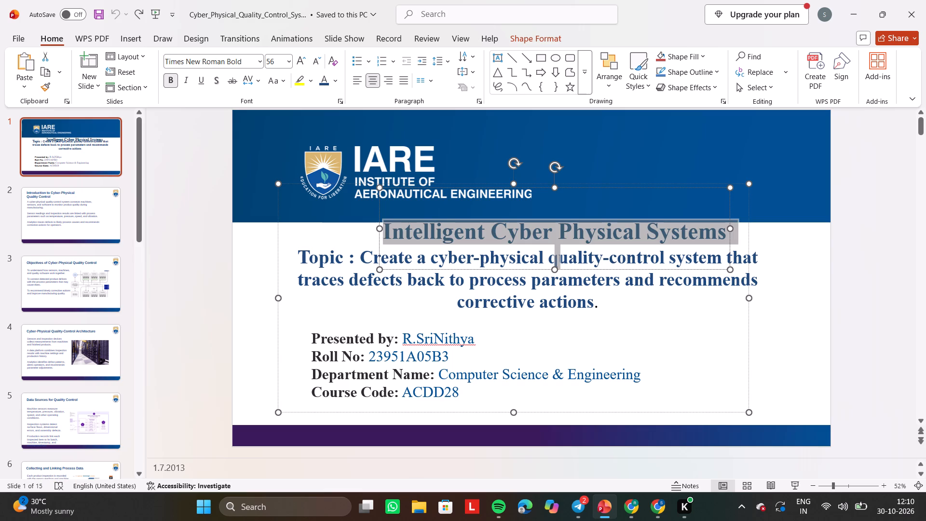
key(ctrl+z)
Reduce the "Intelligent Cyber Physical Systems" heading's font size to 32.
right_click(471, 239)
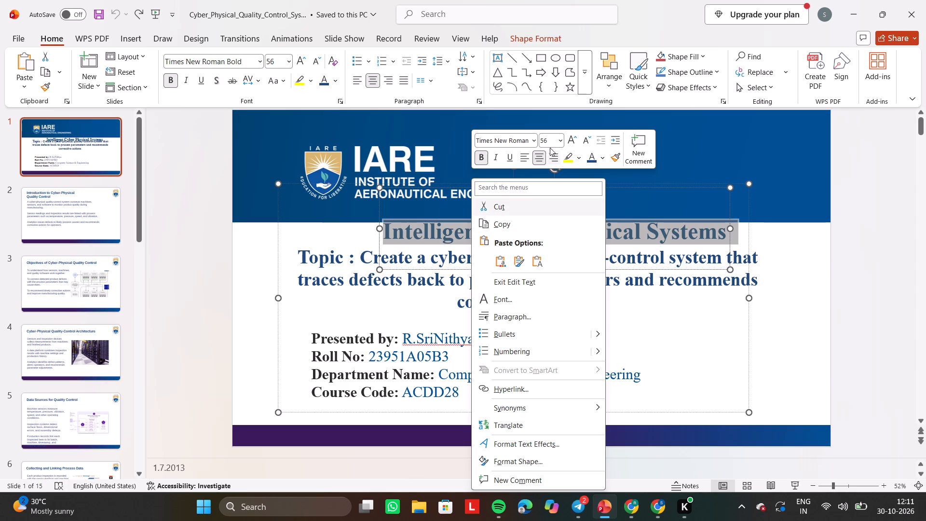
double_click(586, 135)
triple_click(586, 135)
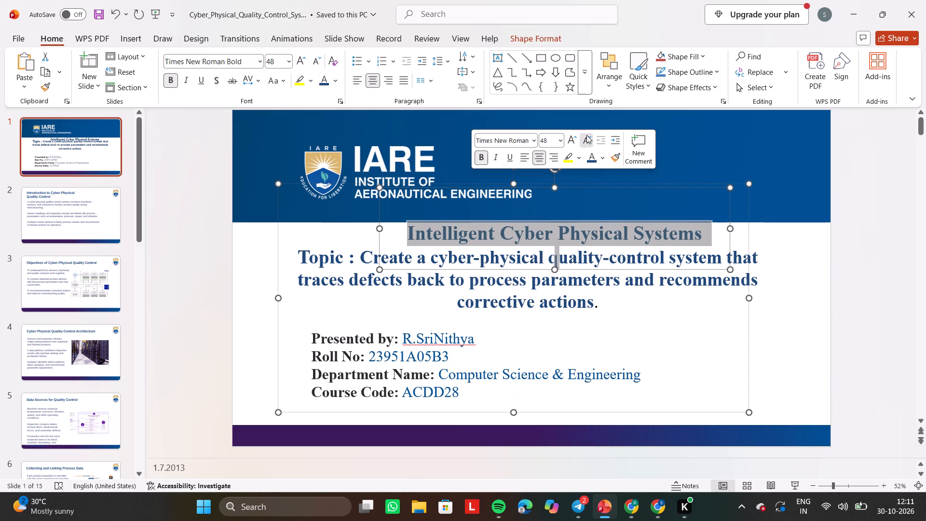
click(586, 135)
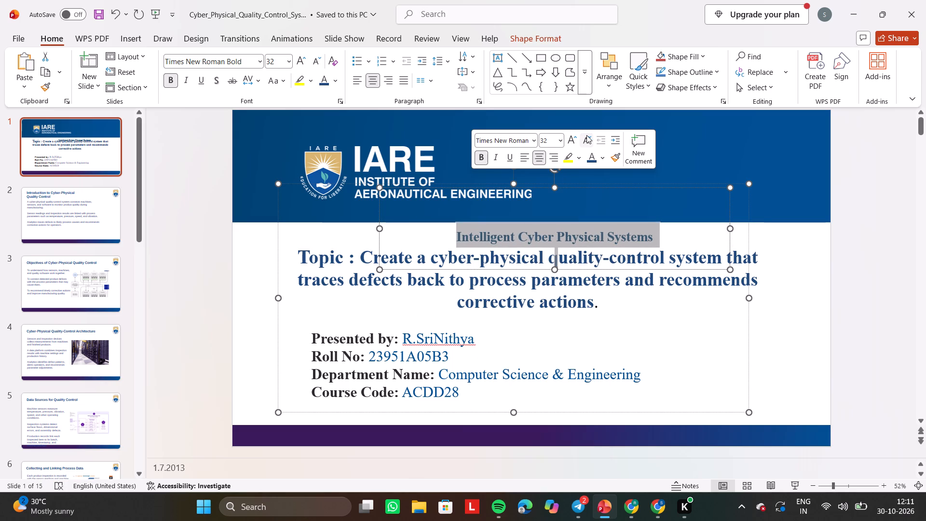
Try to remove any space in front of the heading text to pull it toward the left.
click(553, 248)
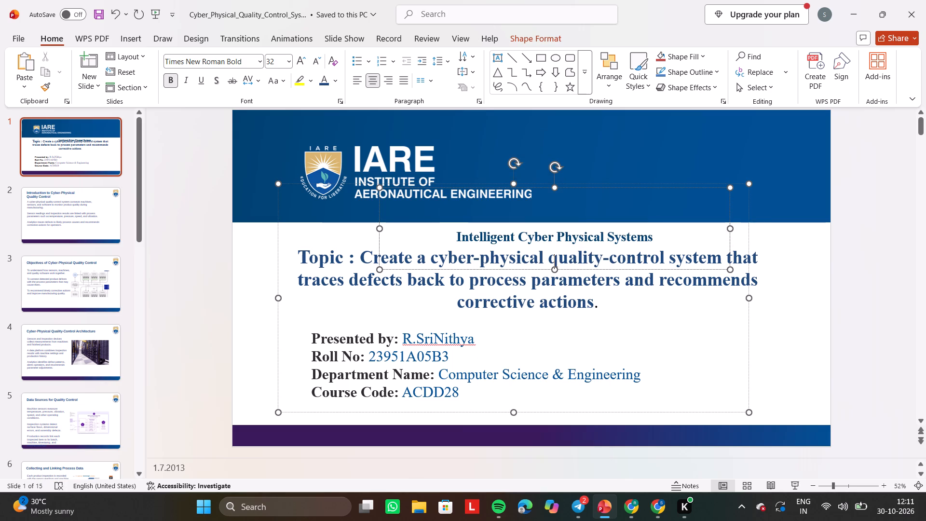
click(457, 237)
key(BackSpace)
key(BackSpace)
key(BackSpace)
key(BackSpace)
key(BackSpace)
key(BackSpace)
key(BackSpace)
Move the heading's frame left until its text starts roughly in line with the topic's first line.
drag(379, 236, 368, 236)
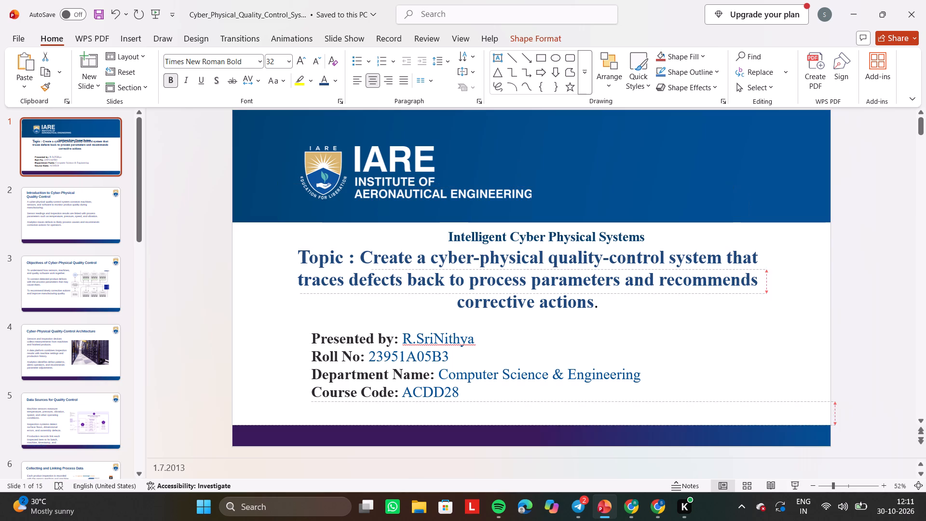
drag(368, 236, 218, 235)
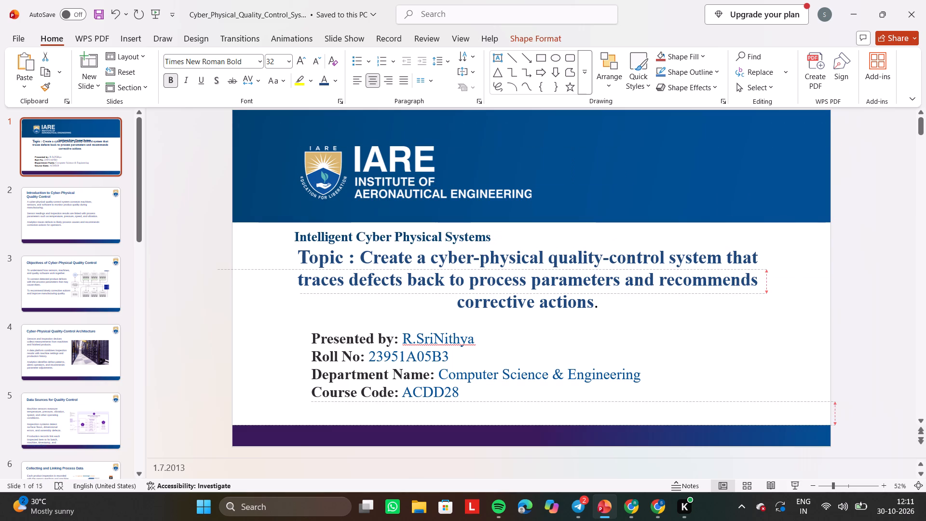
drag(218, 235, 223, 235)
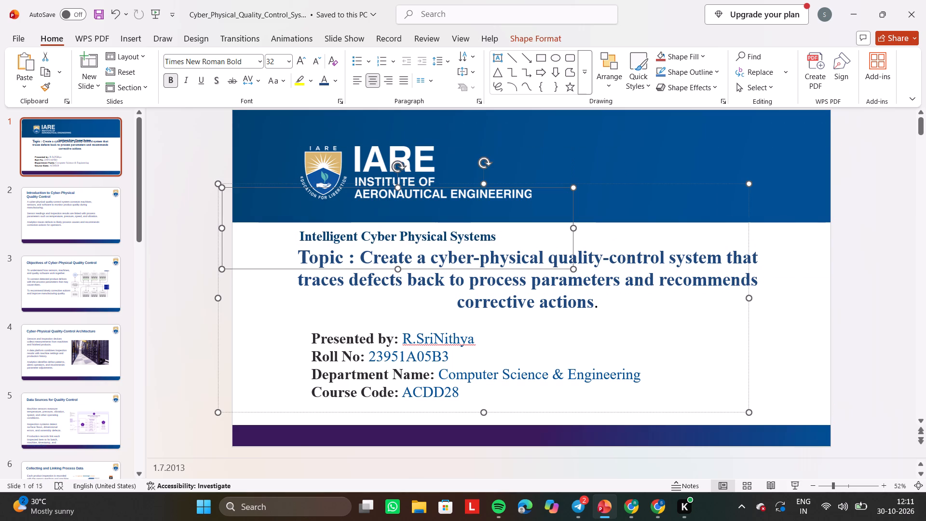
Increase the whole heading's font size to 36.
click(404, 232)
key(ctrl+a)
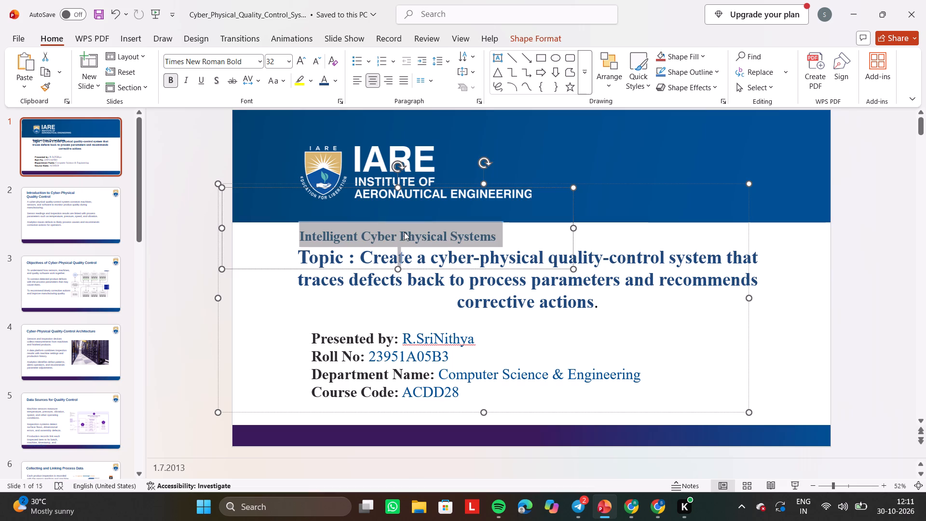
right_click(410, 234)
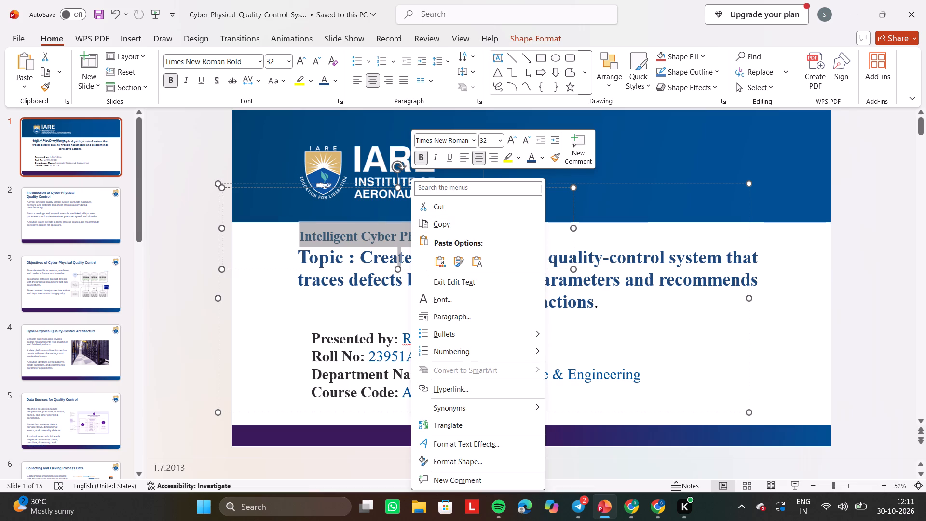
double_click(513, 137)
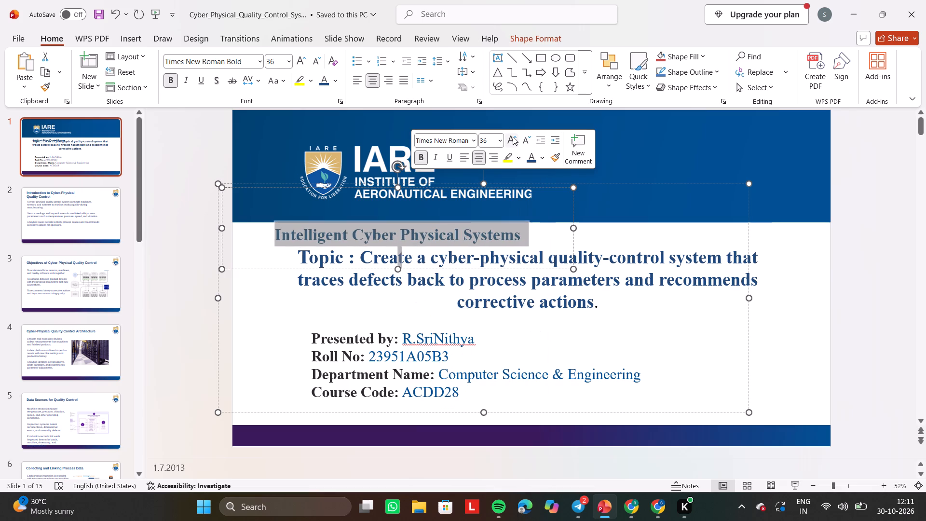
Increase the "Intelligent Cyber Physical Systems" heading's font size to 44.
click(513, 137)
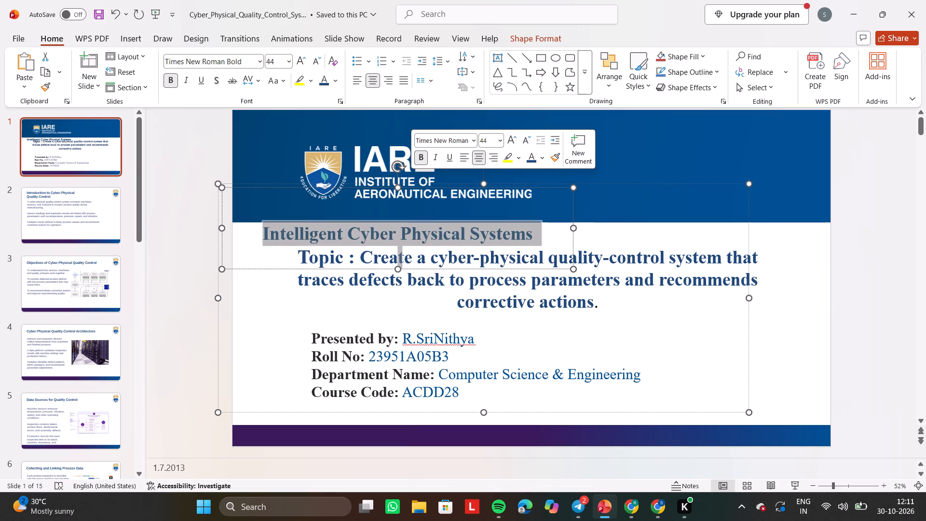
click(261, 230)
click(253, 238)
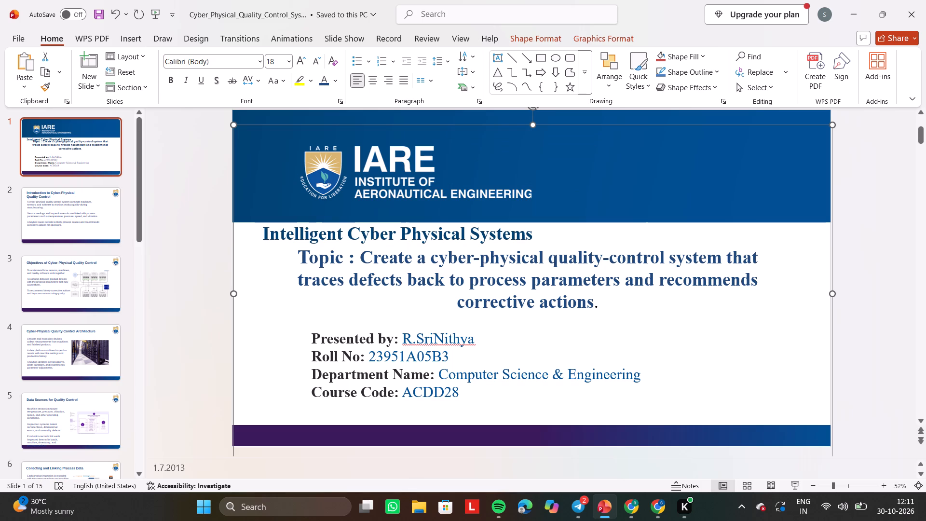
Narrow the heading's frame from its left side until the text starts in line with the topic's first line.
click(264, 233)
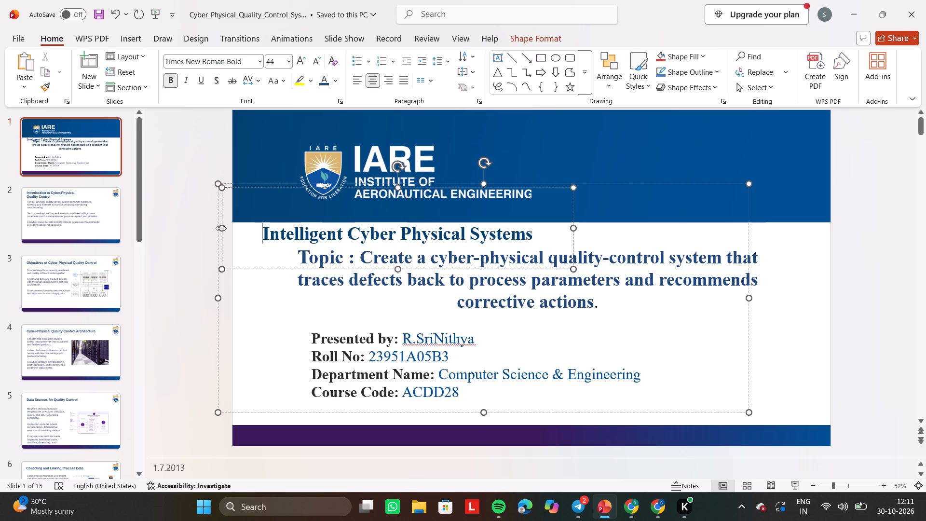
drag(221, 228, 288, 235)
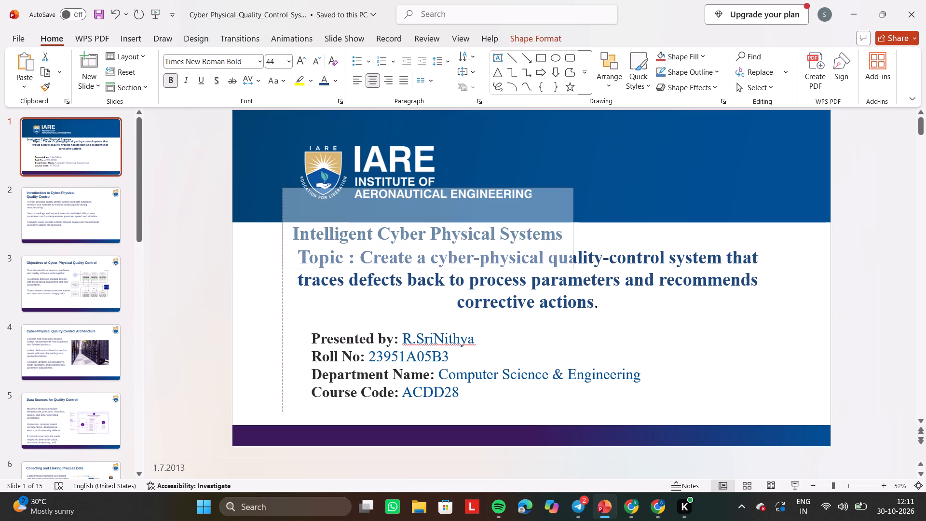
drag(288, 235, 295, 236)
Shift the empty frame covering the student details down past the slide's bottom edge to reach the text beneath.
click(603, 346)
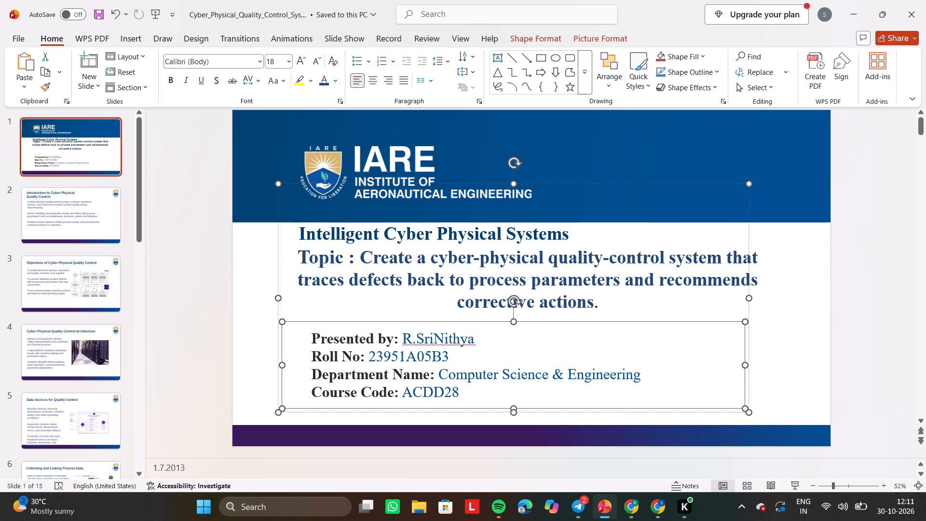
click(406, 362)
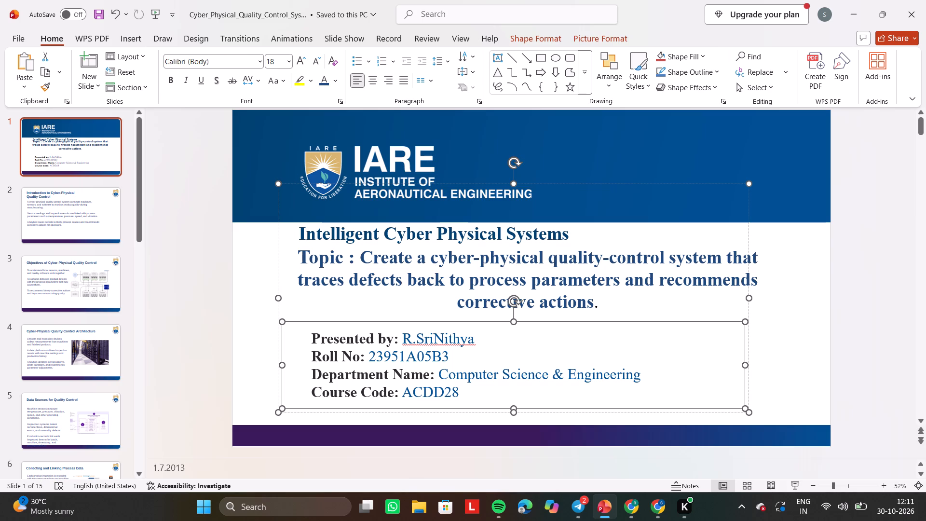
click(401, 354)
double_click(349, 345)
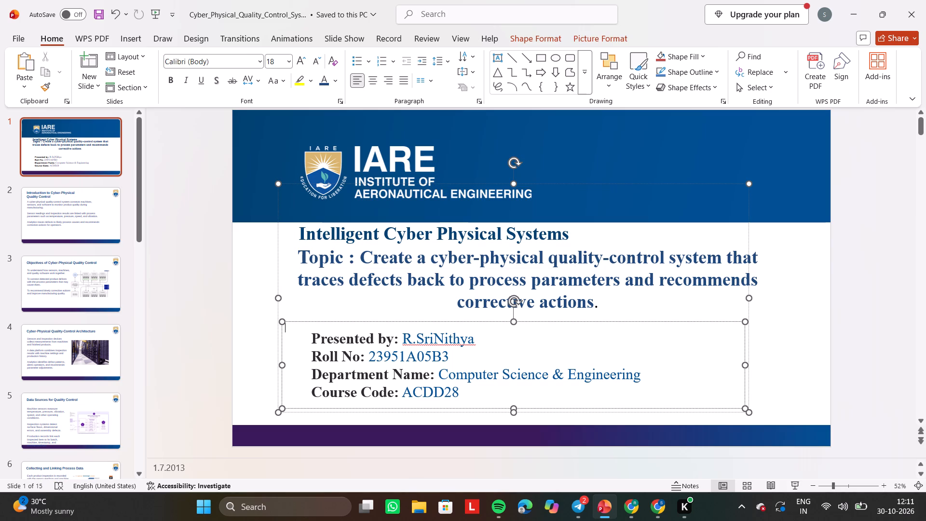
click(349, 345)
key(Down)
key(Down)
key(Down)
key(Down)
key(Down)
key(Down)
key(Down)
key(Down)
key(Down)
key(Down)
key(Down)
key(Down)
key(Down)
key(Down)
key(Down)
key(Down)
key(Down)
key(Down)
key(Down)
key(Down)
key(Down)
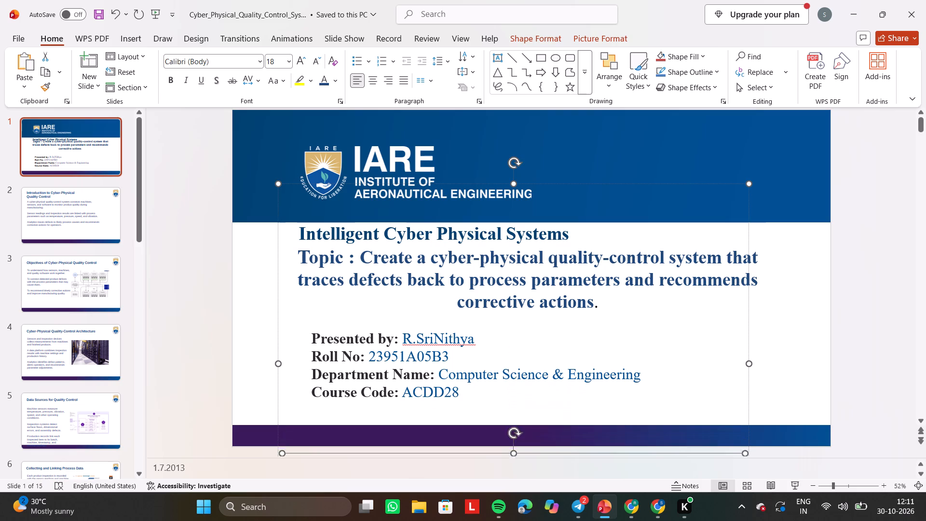
double_click(349, 345)
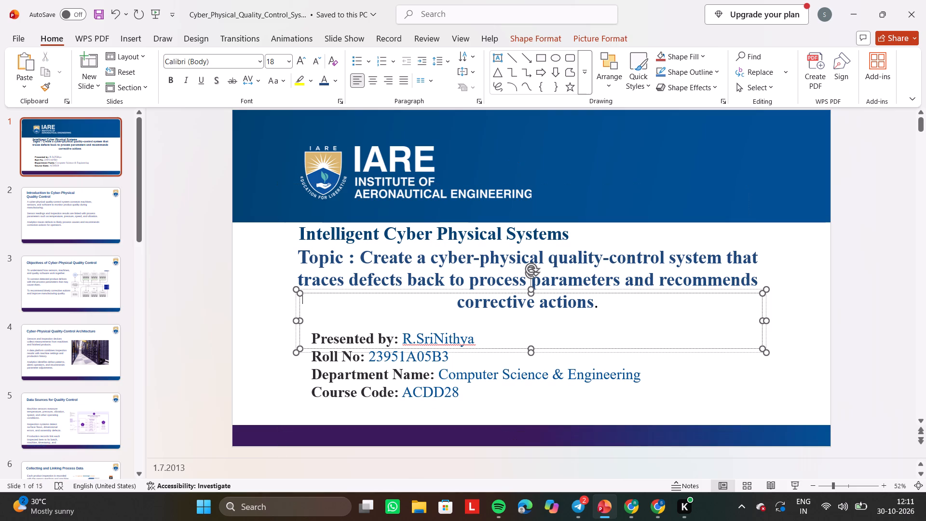
Replace the title slide's course code with AITD19, copied from the AAT-II course list on the college portal.
double_click(402, 393)
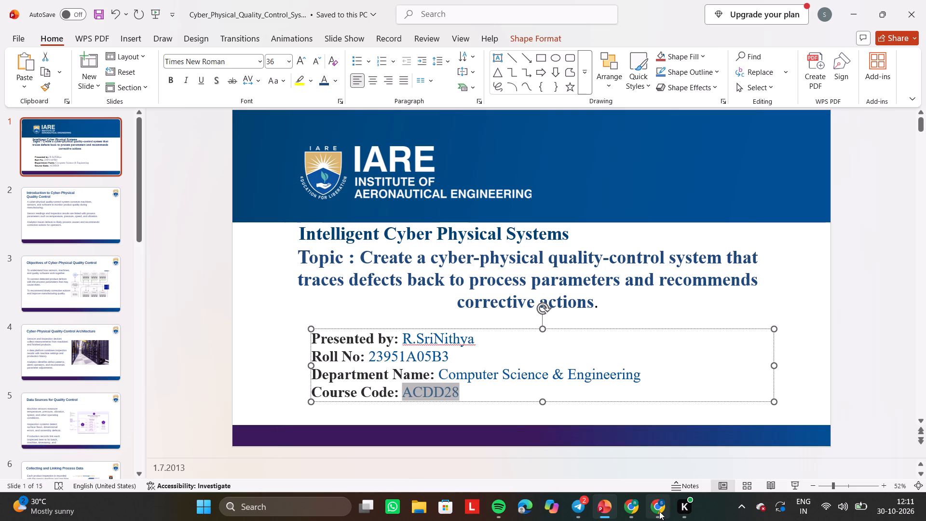
click(628, 449)
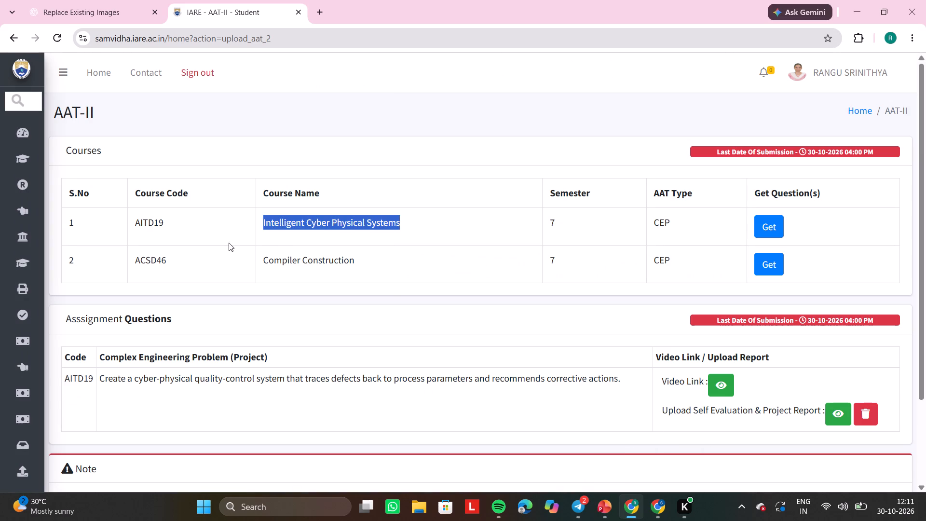
drag(165, 225, 133, 225)
click(133, 225)
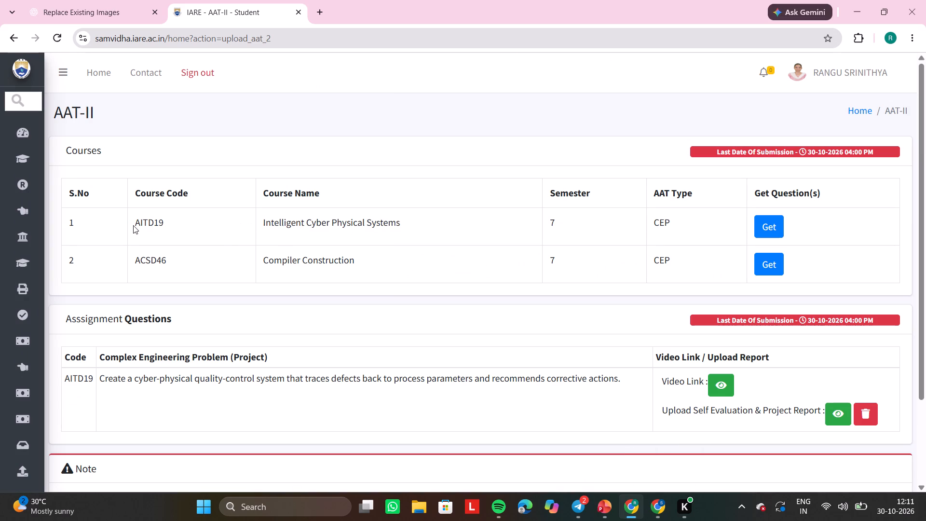
drag(136, 223, 174, 227)
key(ctrl+c)
click(609, 472)
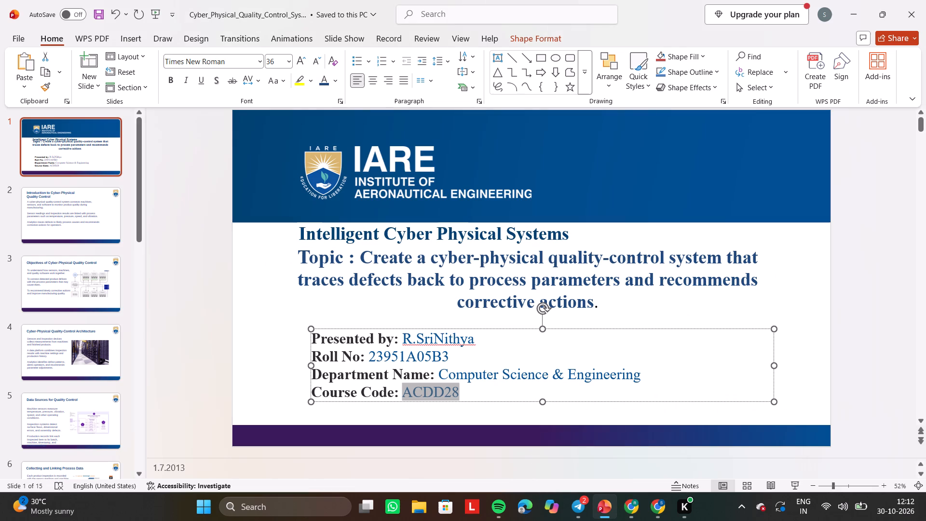
key(ctrl+v)
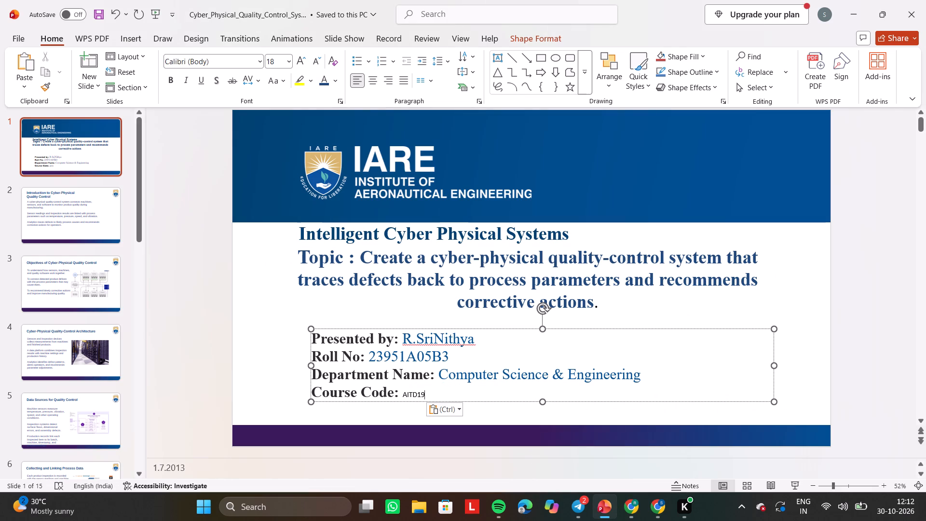
Set the font of the course code AITD19 to Times New Roman, leaving its label and the other details alone.
key(ctrl+a)
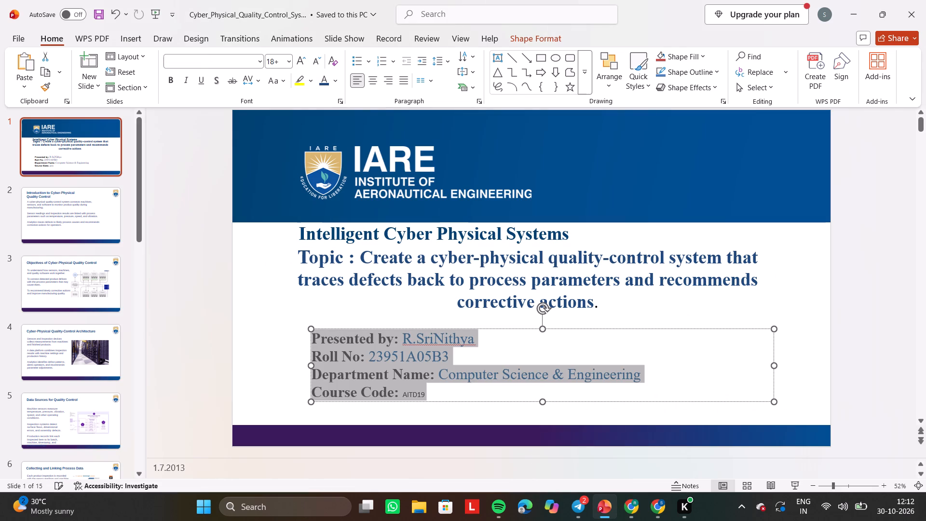
click(451, 390)
drag(423, 395, 409, 396)
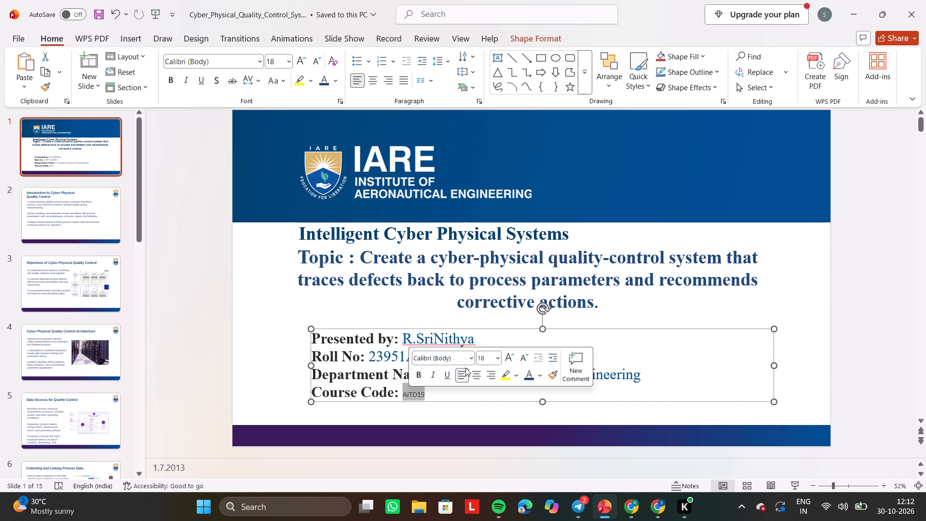
click(417, 335)
click(407, 381)
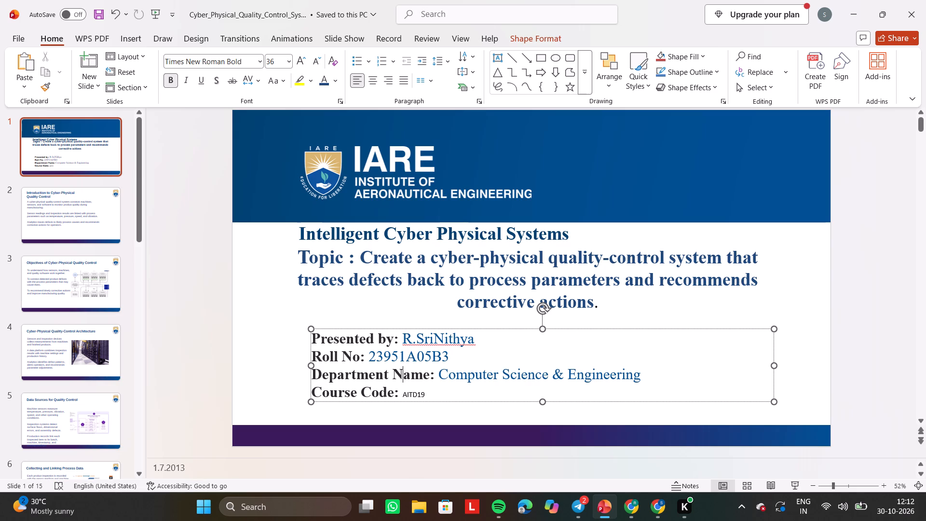
drag(442, 370, 454, 375)
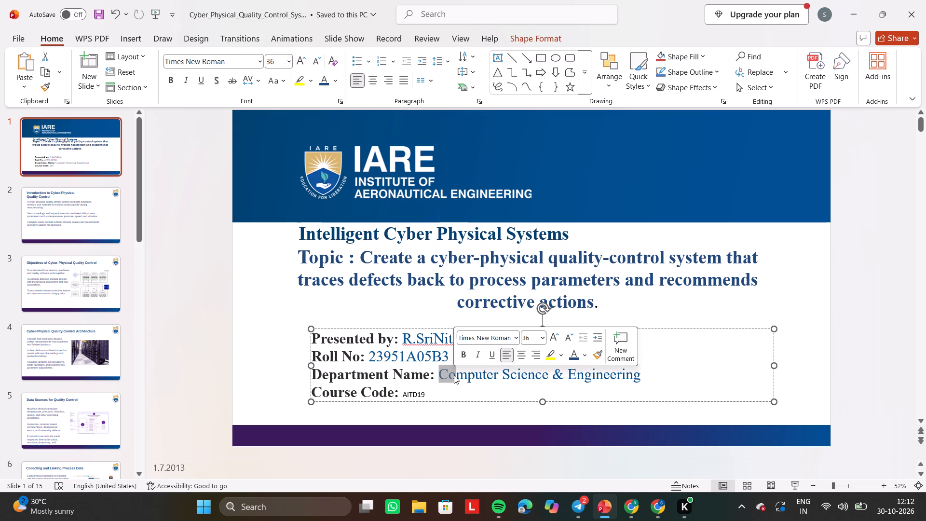
drag(426, 393, 403, 395)
click(453, 358)
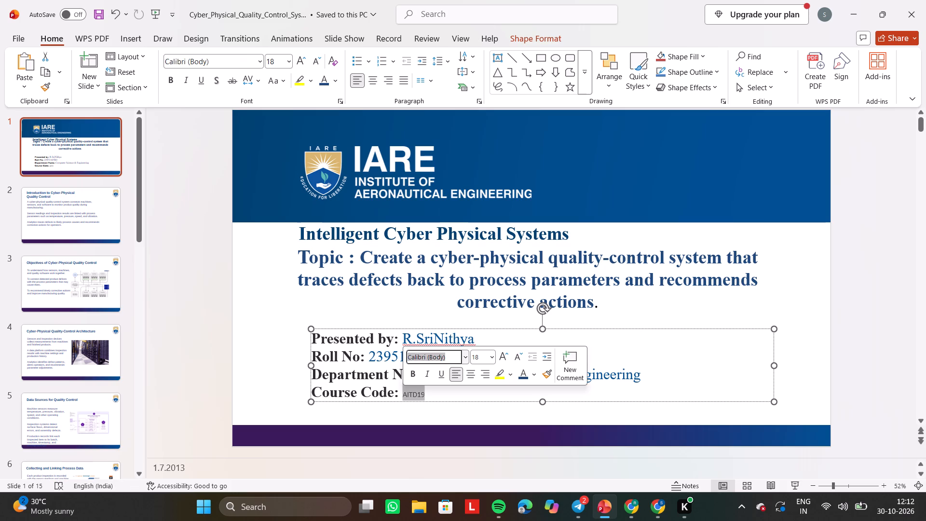
text(ti)
key(Return)
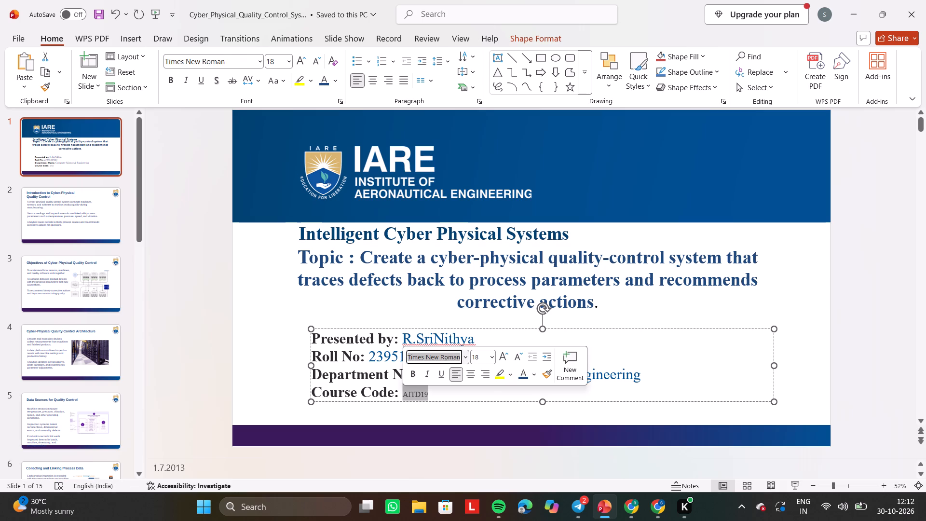
Enlarge the course code AITD19 to size 36 and apply the current dark blue font colour.
triple_click(503, 354)
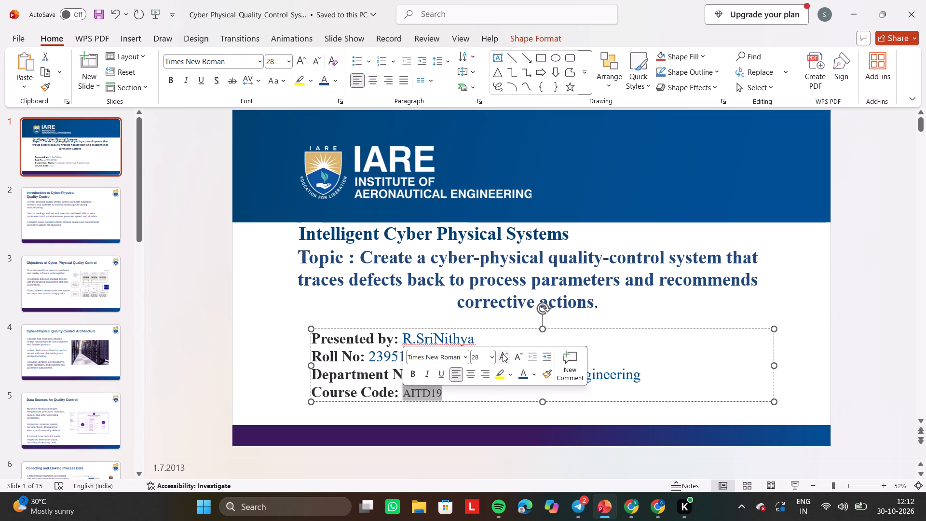
click(503, 354)
click(503, 354)
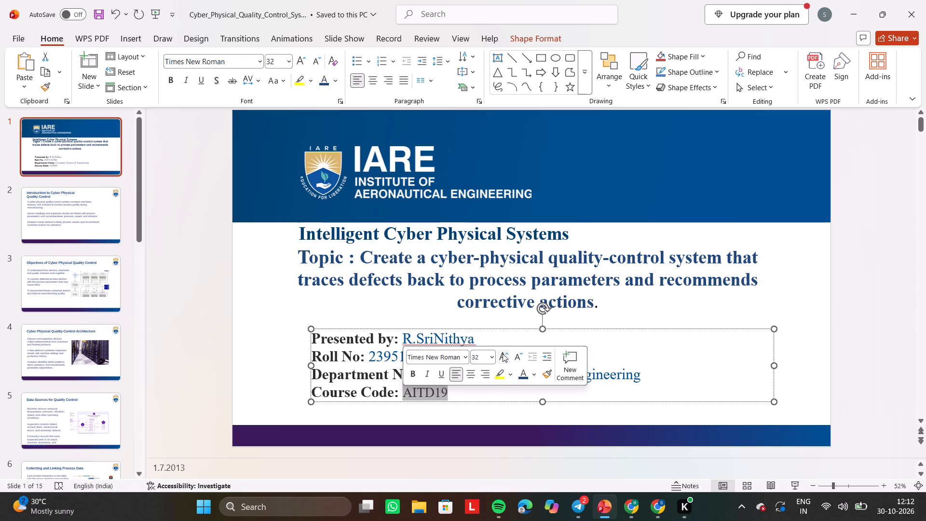
click(523, 376)
click(477, 421)
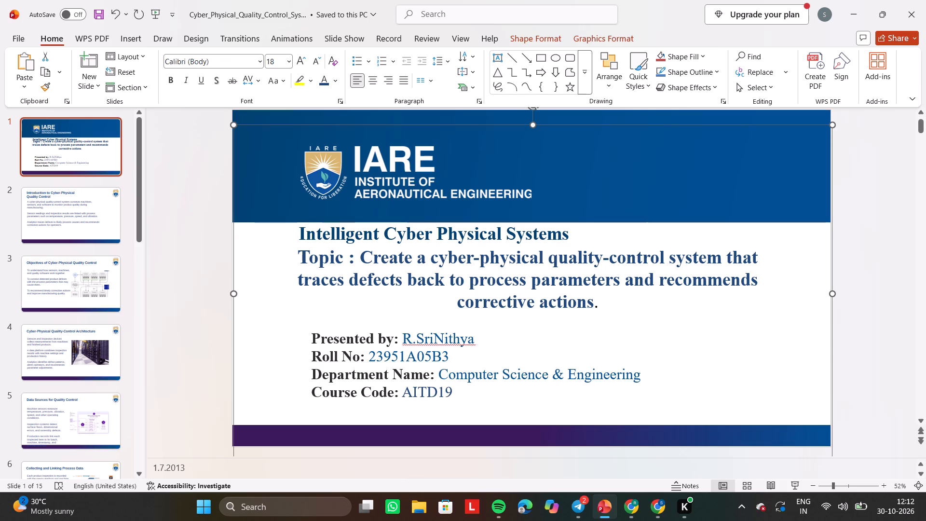
On the "Objectives of Cyber-Physical Quality Control" slide, delete the DataNode diagram and widen the body text box into its space.
click(95, 303)
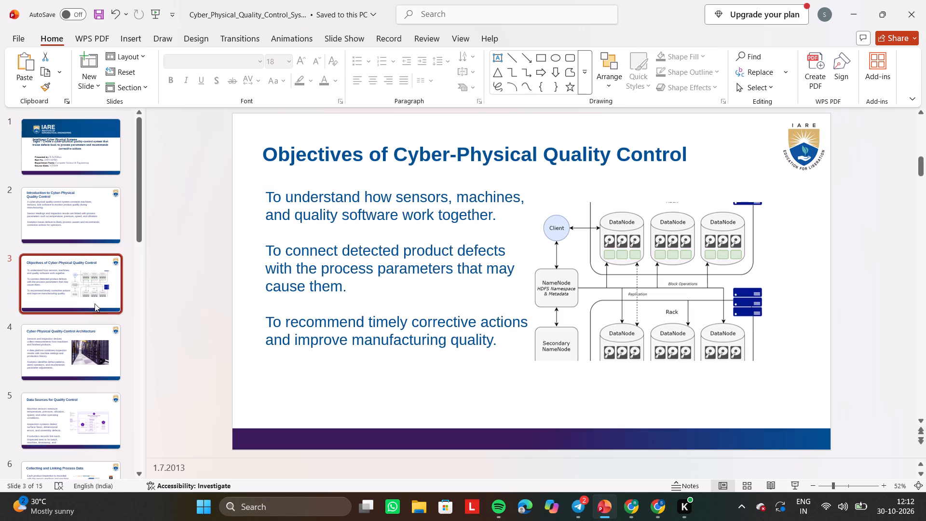
click(645, 266)
key(Delete)
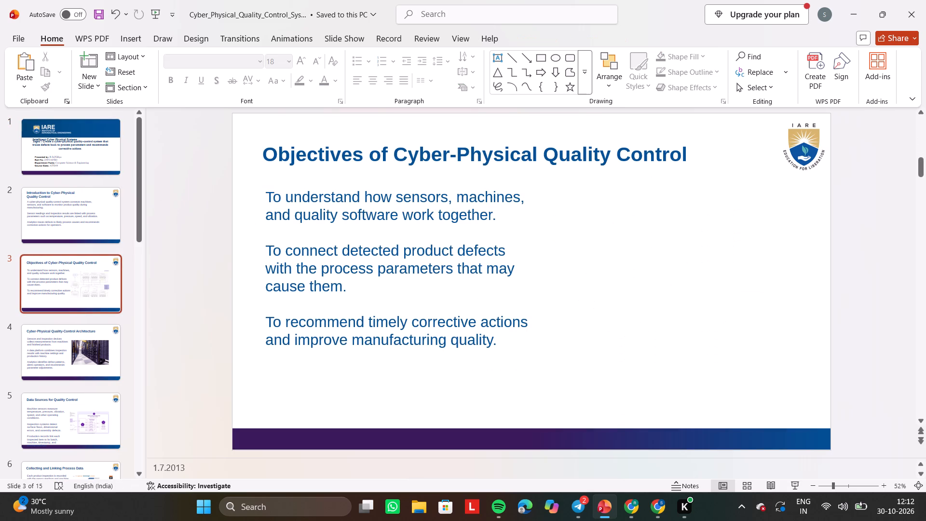
click(524, 293)
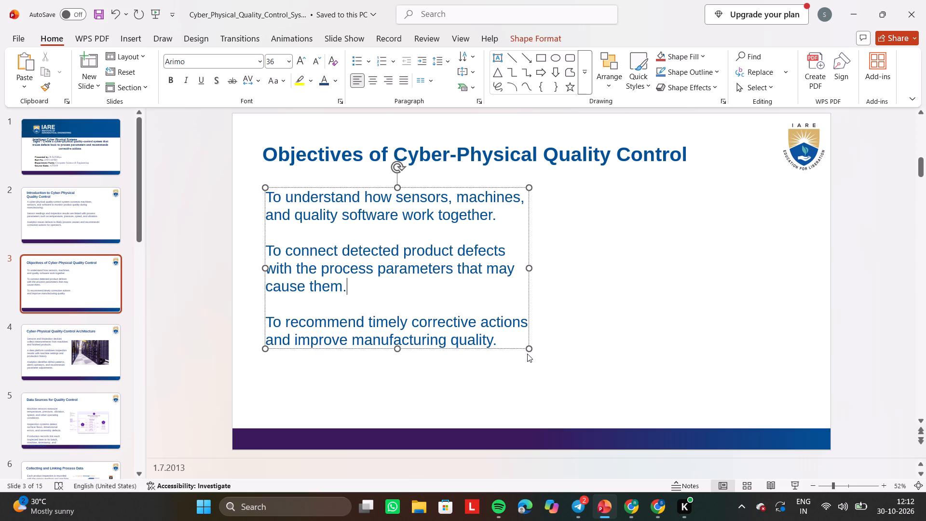
drag(527, 354, 523, 340)
click(523, 340)
drag(528, 350, 676, 365)
On the "Cyber-Physical Quality-Control Architecture" slide, delete the server-room photo and widen the body text box into its space.
click(77, 367)
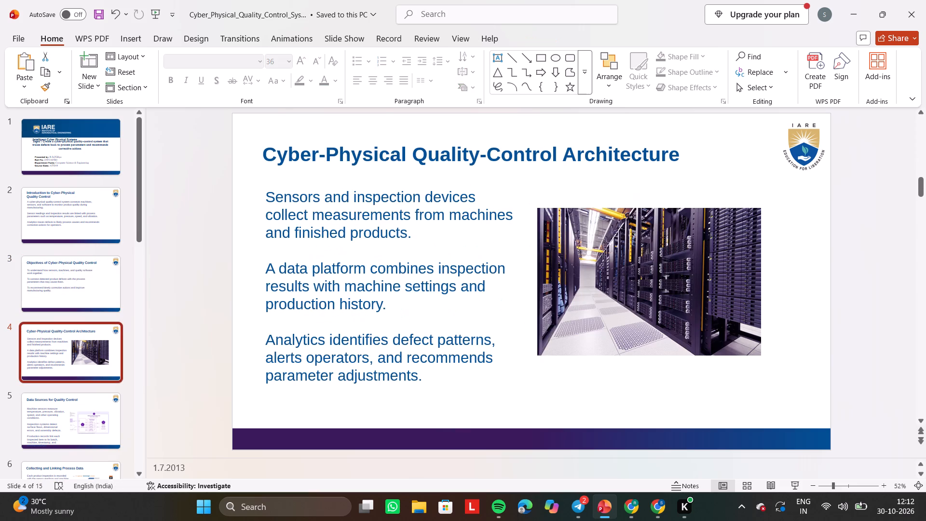
click(659, 296)
key(Delete)
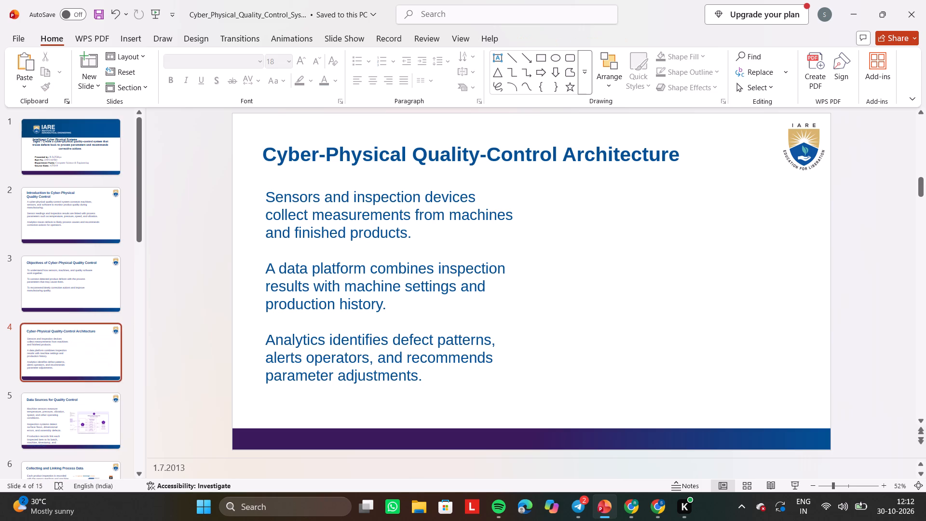
click(519, 304)
drag(520, 385, 579, 387)
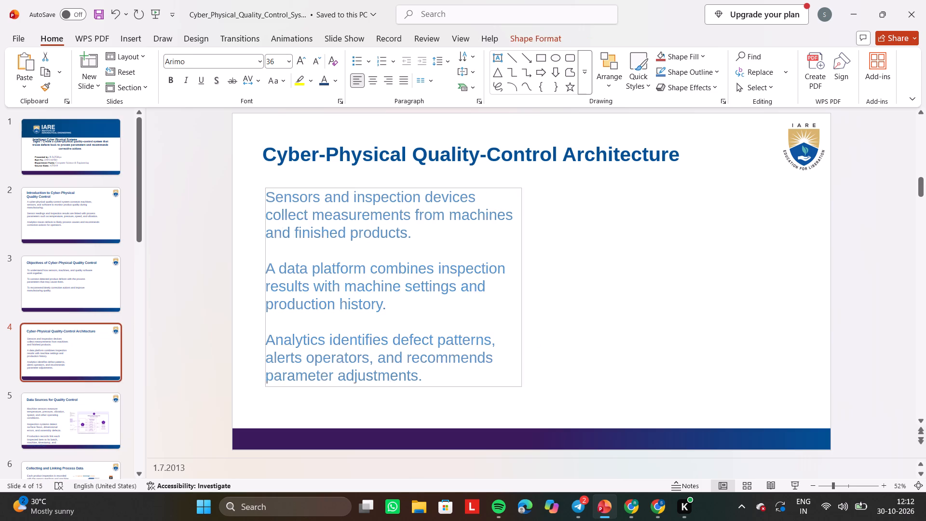
drag(579, 387, 662, 393)
On the "Data Sources for Quality Control" slide, delete the object-storage diagram and widen the body text box across the slide.
click(98, 415)
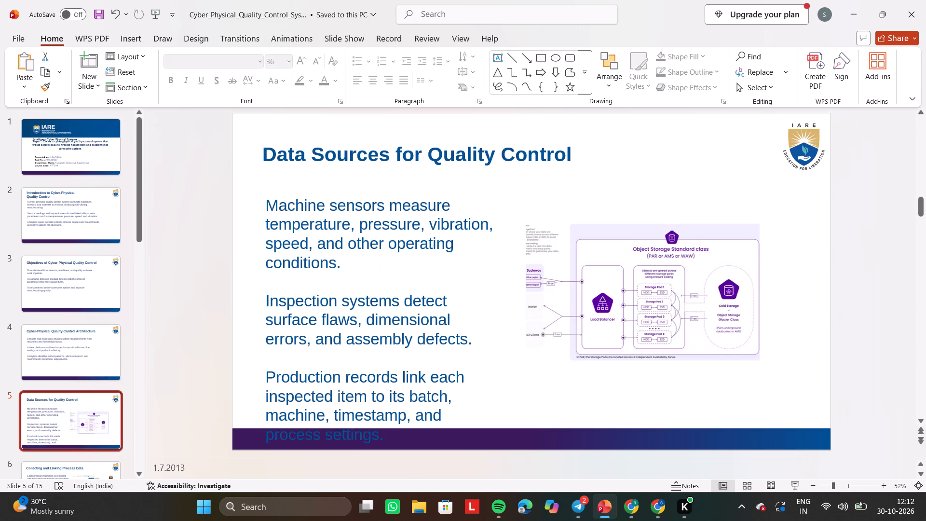
click(579, 288)
key(Delete)
click(390, 329)
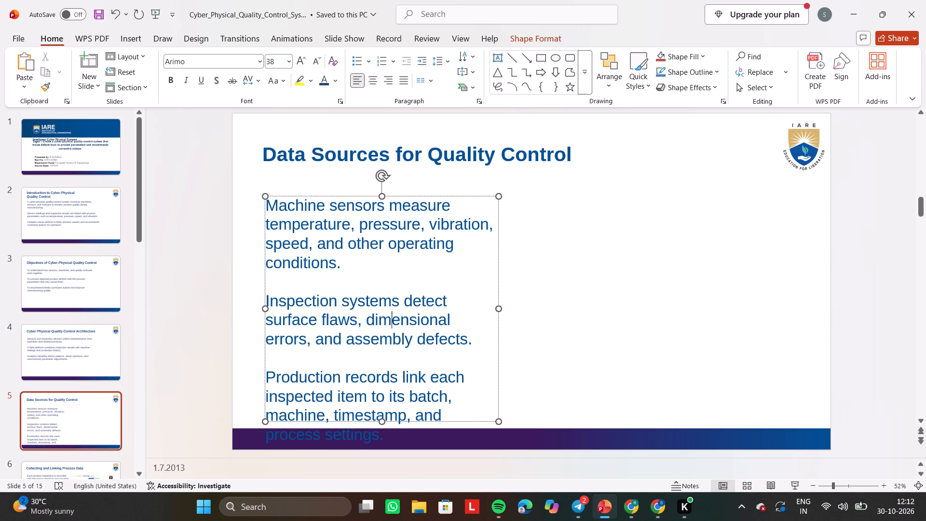
drag(500, 423, 654, 410)
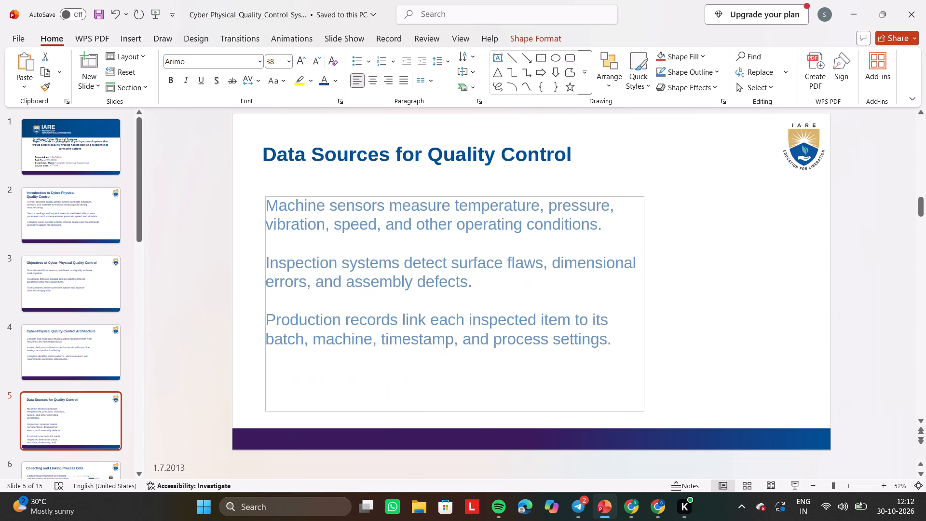
drag(654, 410, 725, 401)
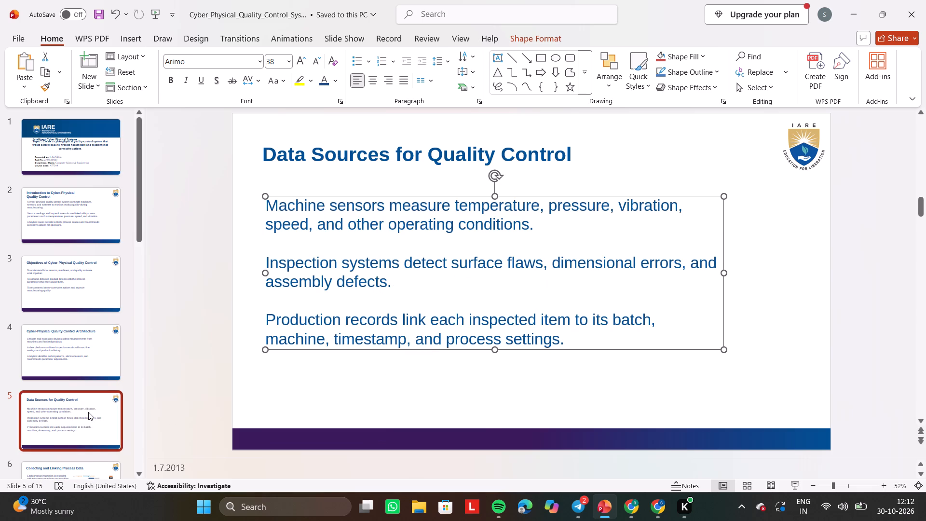
On the "Collecting and Linking Process Data" slide, delete the Hadoop cluster diagram and widen the body text box into its space.
scroll(88, 412, down, 2)
click(77, 346)
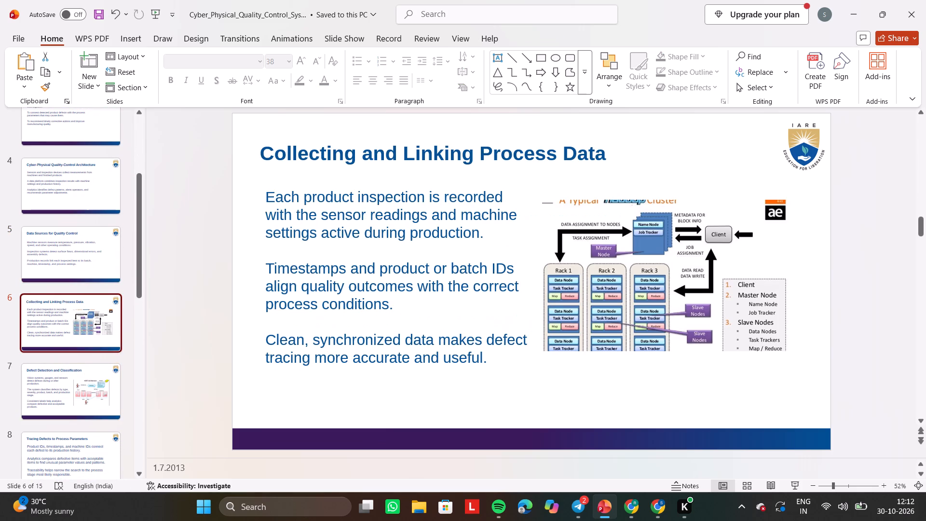
click(598, 279)
key(Delete)
click(479, 286)
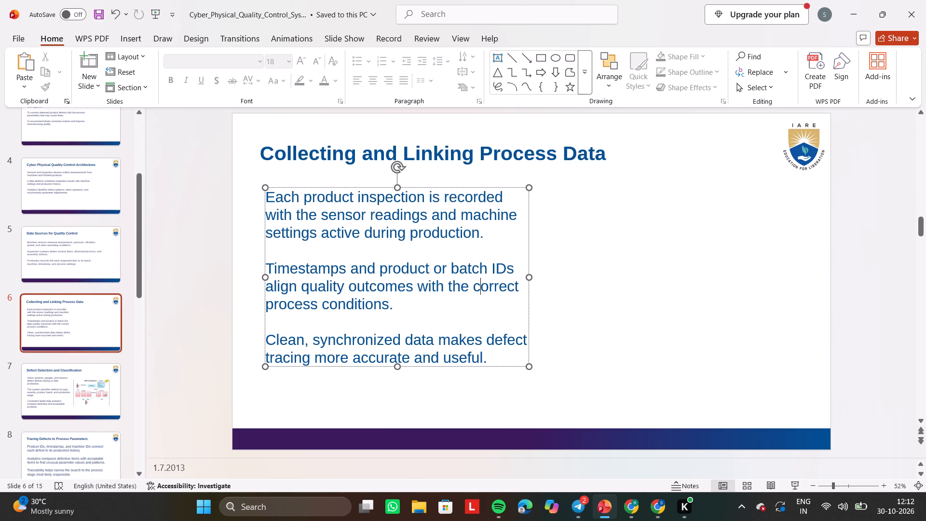
drag(529, 365, 665, 391)
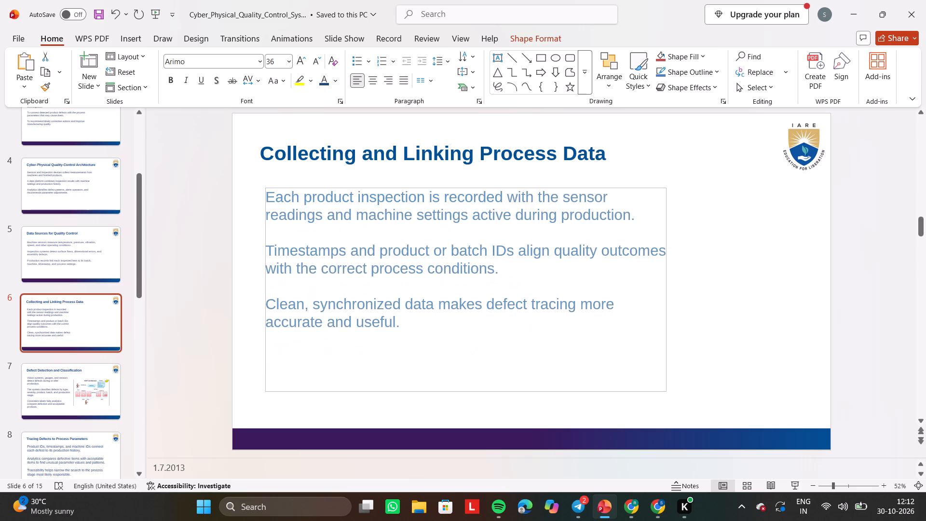
drag(665, 391, 703, 393)
On the "Defect Detection and Classification" slide, delete the HDFS Architecture diagram and widen the body text box across the slide.
click(76, 398)
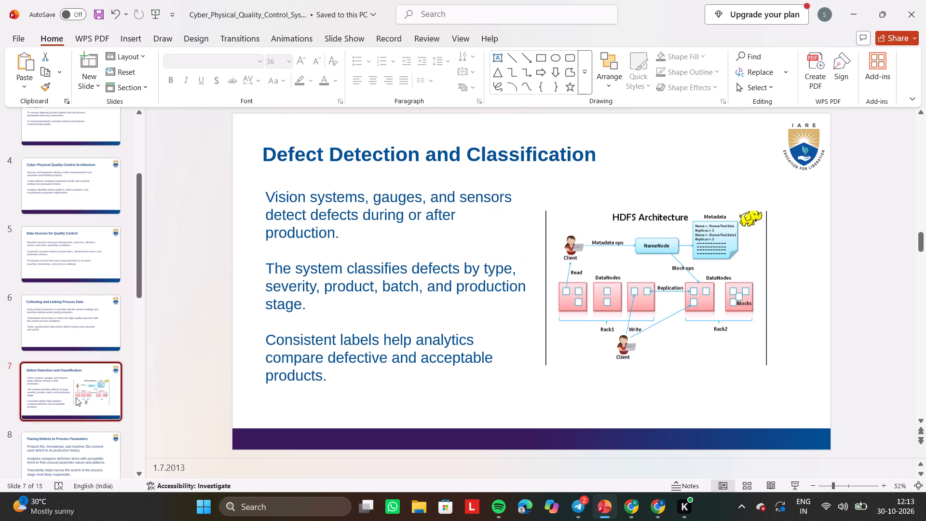
click(365, 357)
click(640, 347)
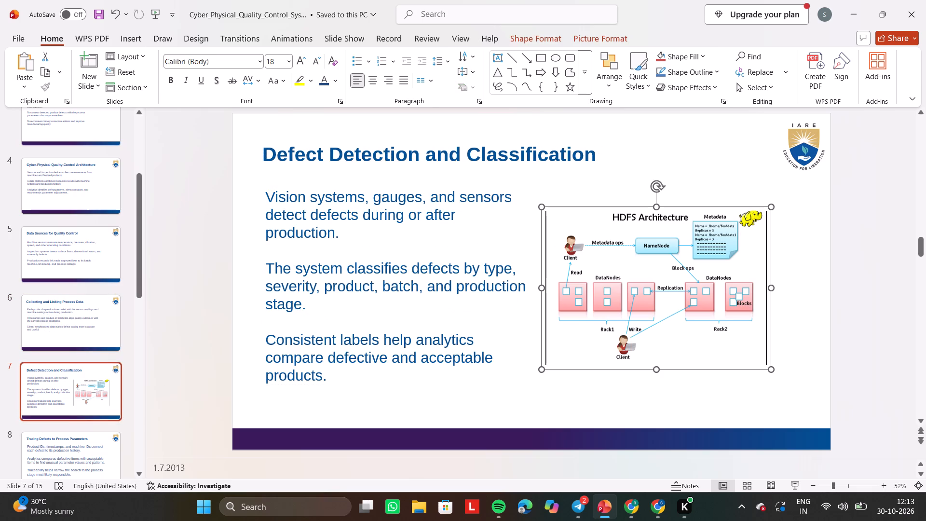
key(Delete)
click(473, 367)
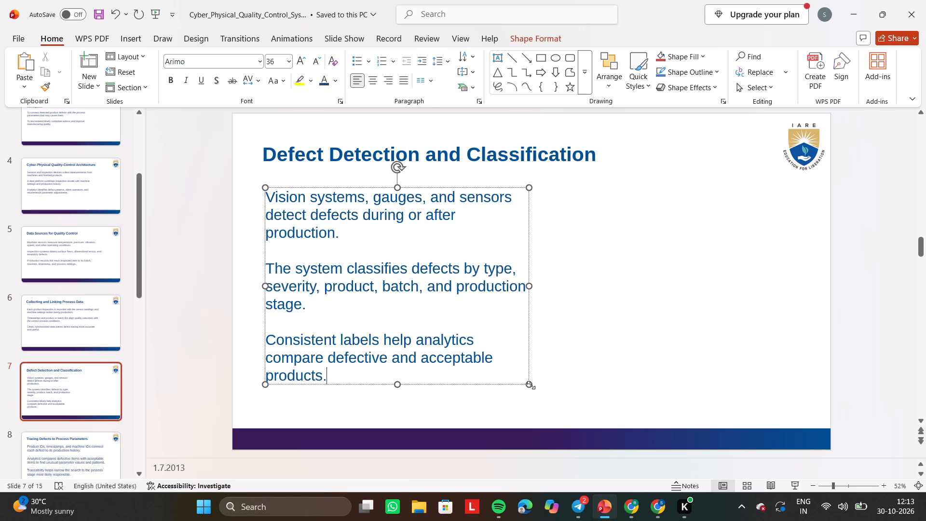
drag(531, 385, 776, 390)
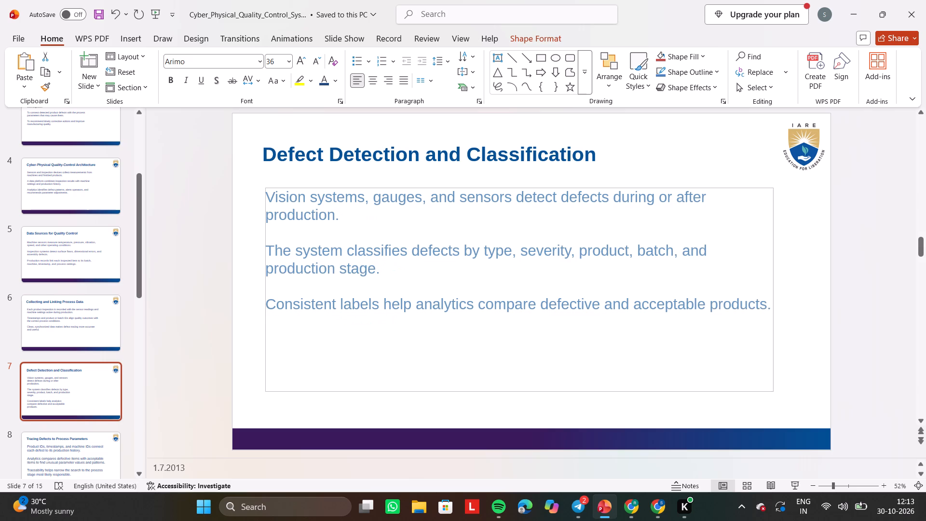
drag(776, 390, 793, 390)
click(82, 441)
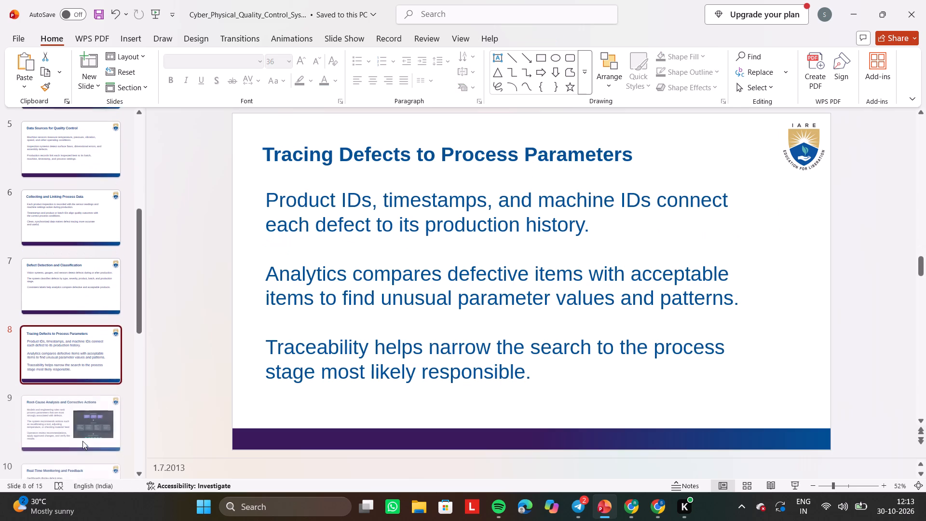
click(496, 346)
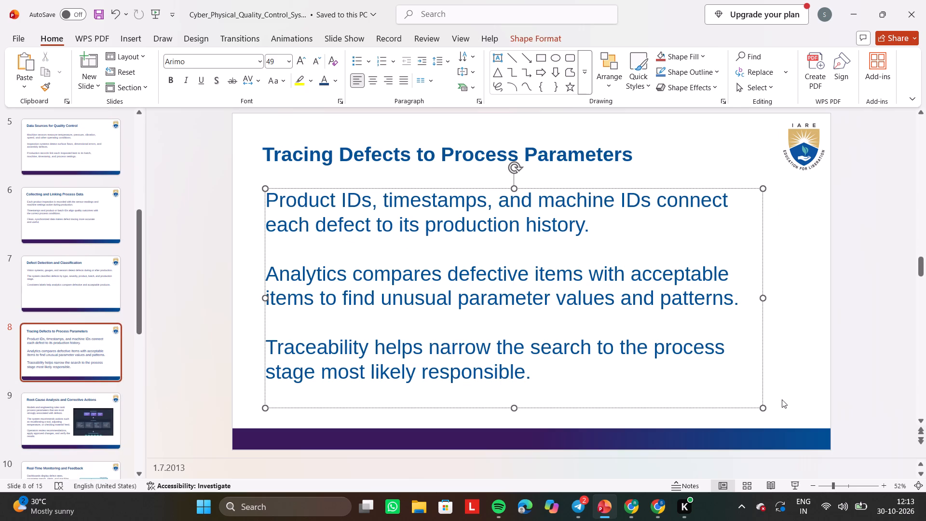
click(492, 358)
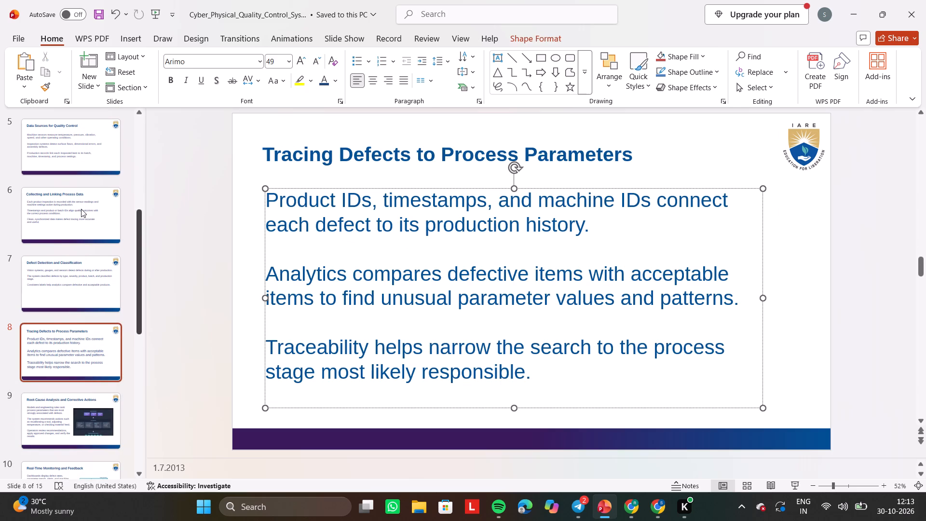
On the "Introduction to Cyber-Physical Quality Control" slide, set all the body text to Times New Roman in black.
scroll(48, 266, up, 4)
click(65, 178)
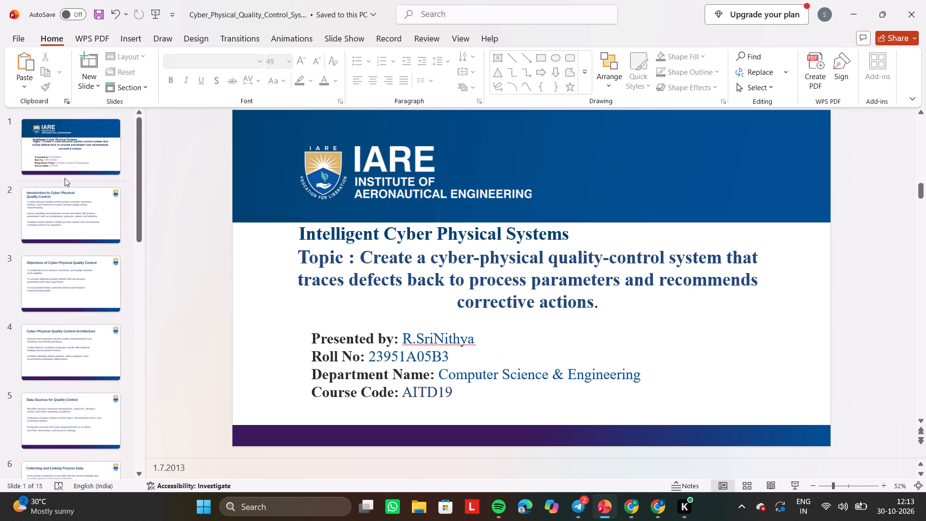
click(63, 213)
click(378, 328)
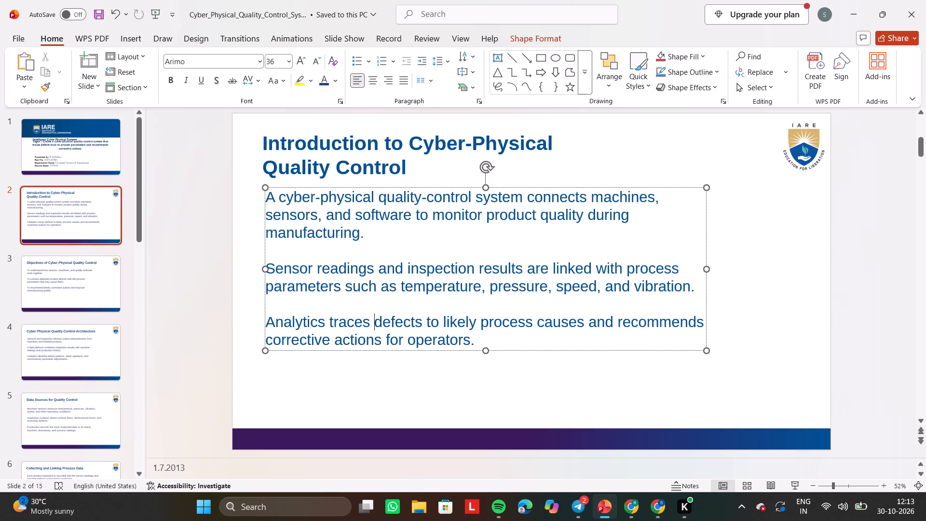
key(ctrl+a)
right_click(350, 269)
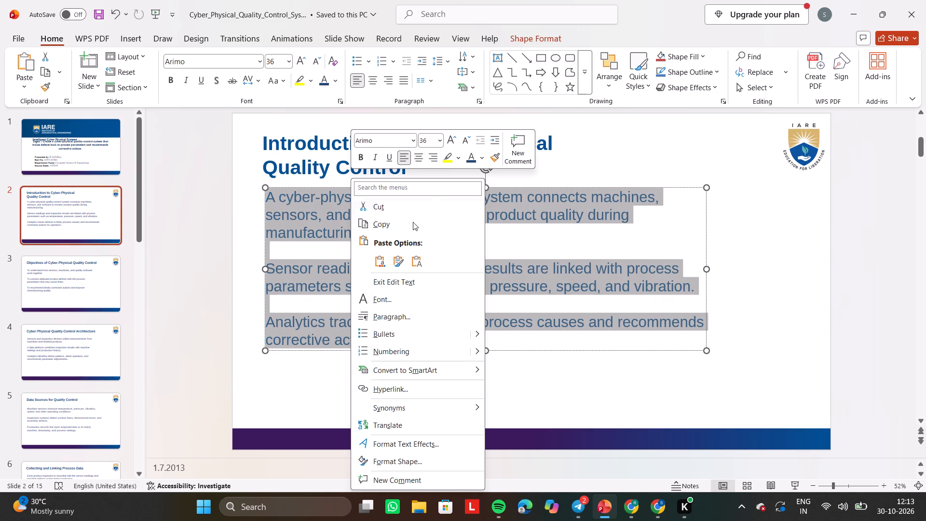
click(397, 138)
text(ti)
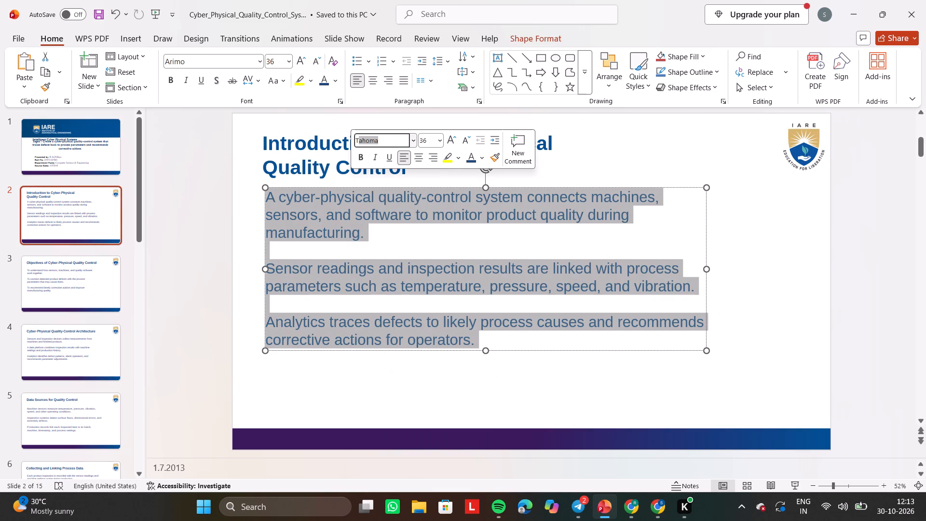
key(Return)
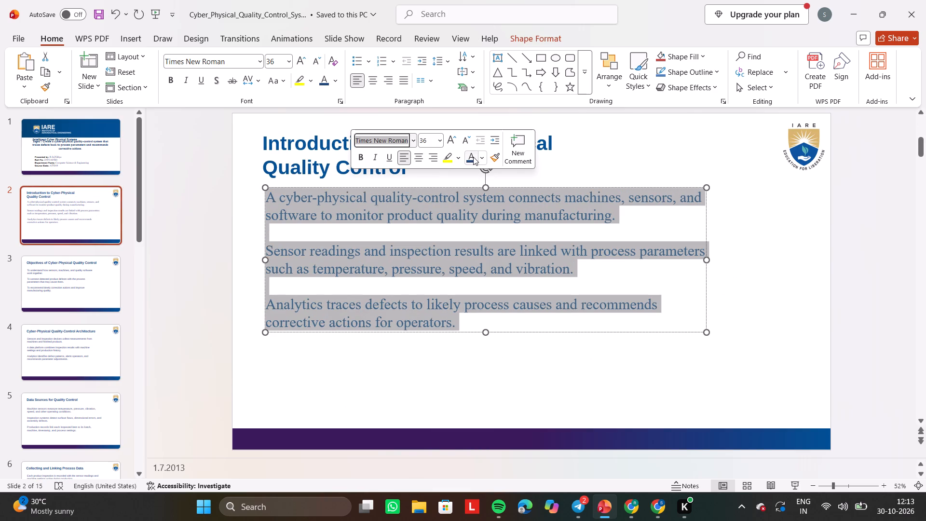
click(481, 157)
click(488, 216)
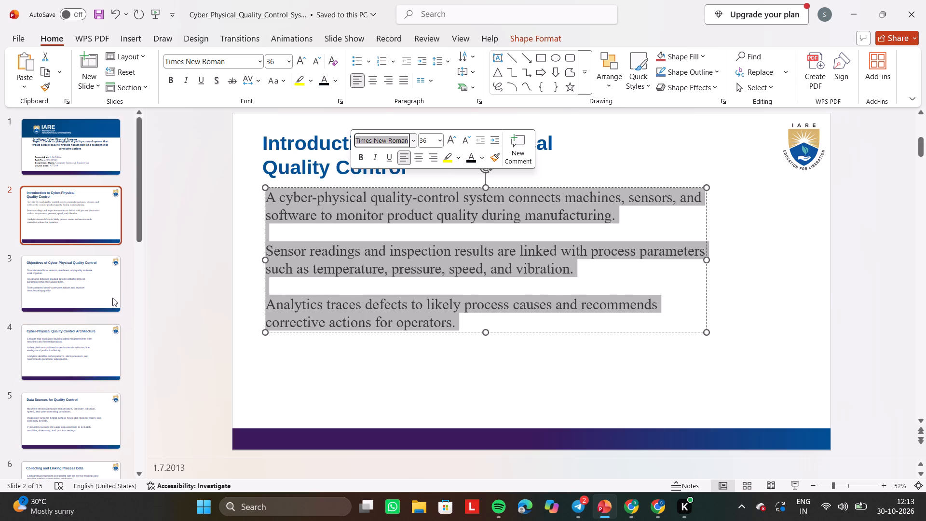
On the "Objectives of Cyber-Physical Quality Control" slide, set all the body text to Times New Roman in black.
click(79, 276)
double_click(368, 300)
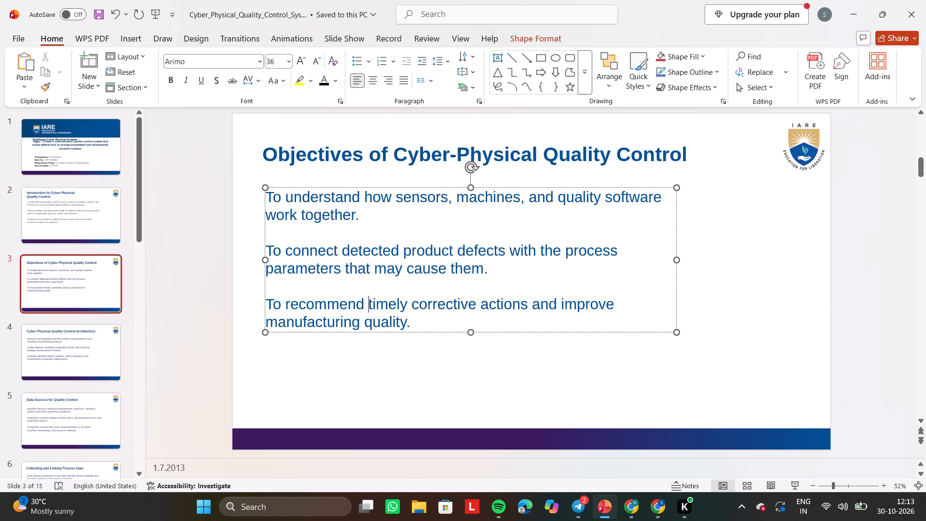
key(ctrl+a)
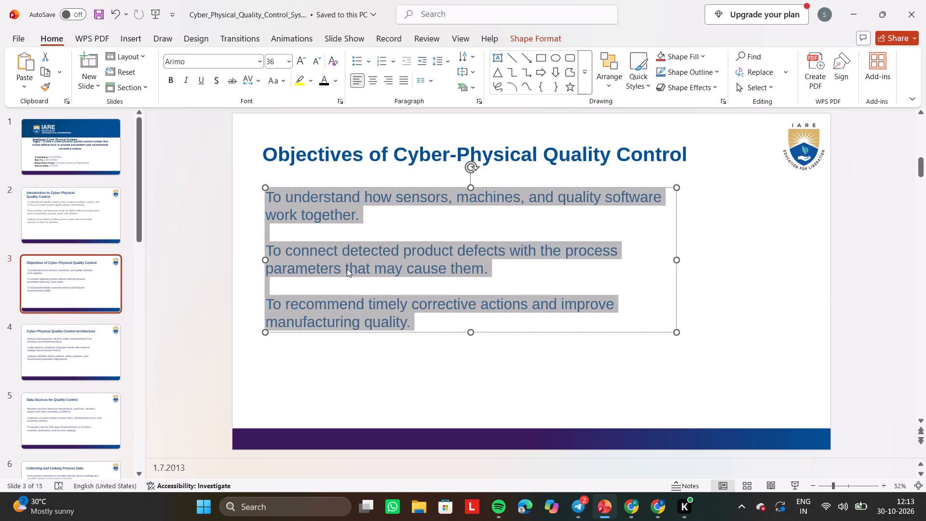
right_click(347, 269)
click(381, 140)
text(ti)
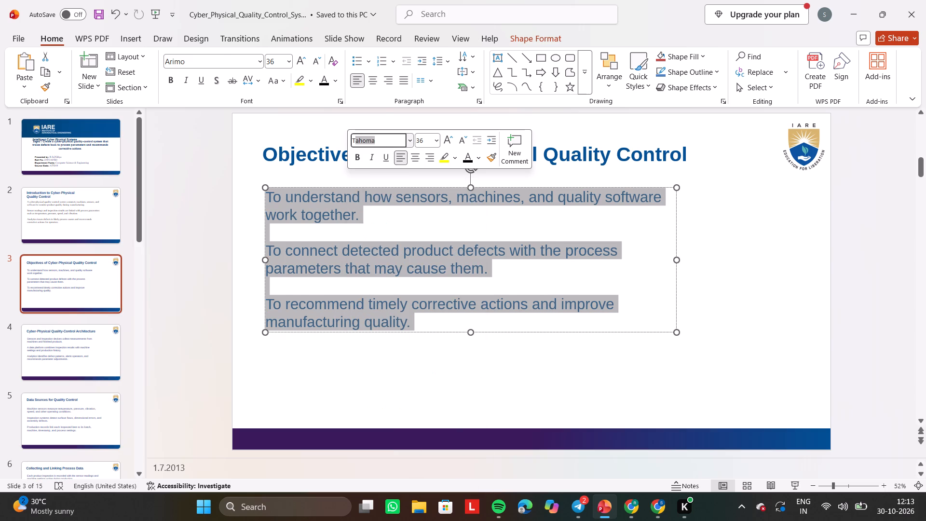
key(Return)
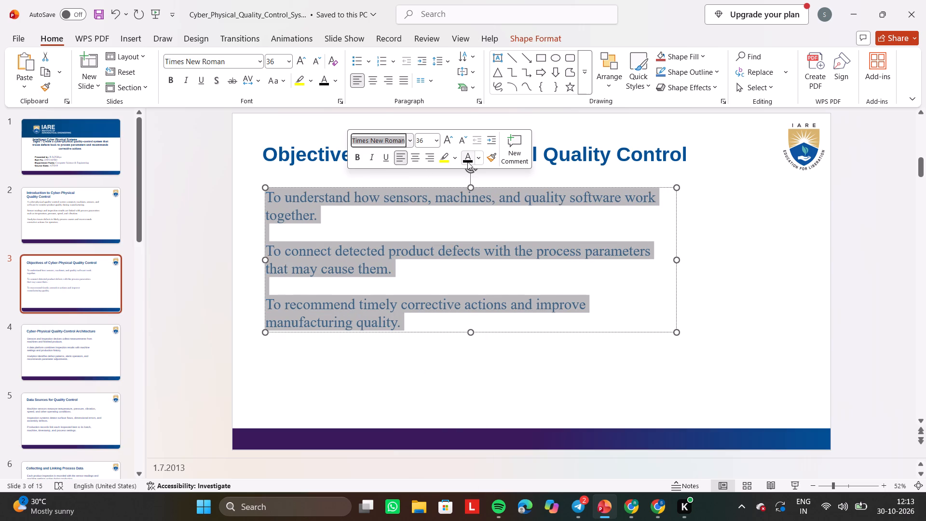
click(467, 161)
On the "Cyber-Physical Quality-Control Architecture" slide, set all the body text to Times New Roman in black.
click(67, 375)
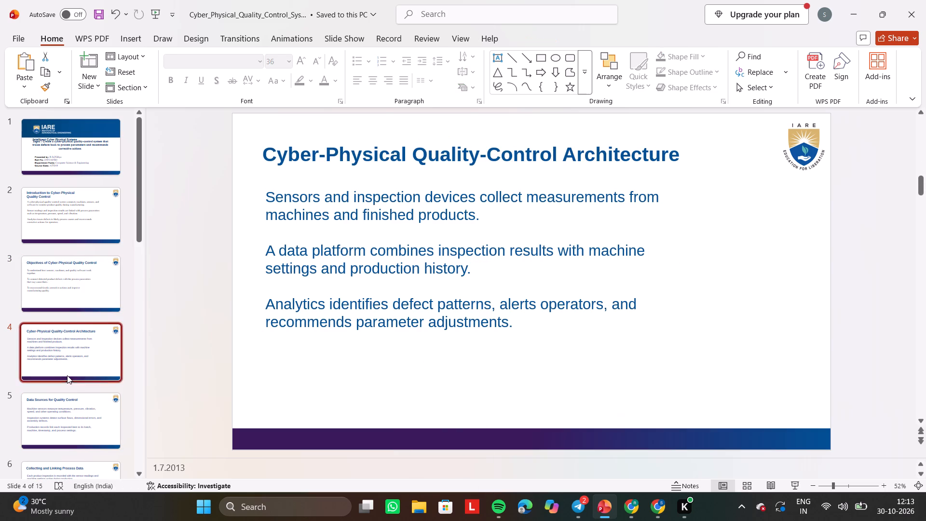
click(325, 323)
key(ctrl+a)
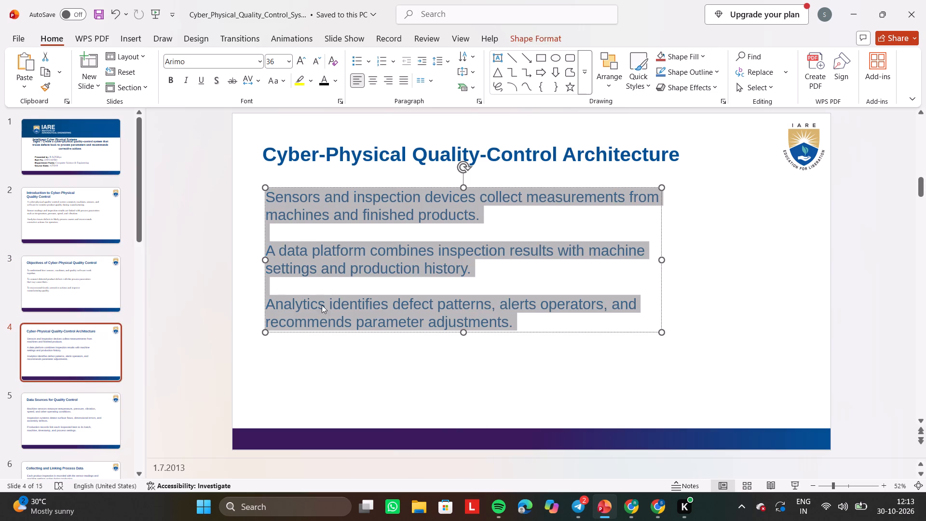
right_click(327, 317)
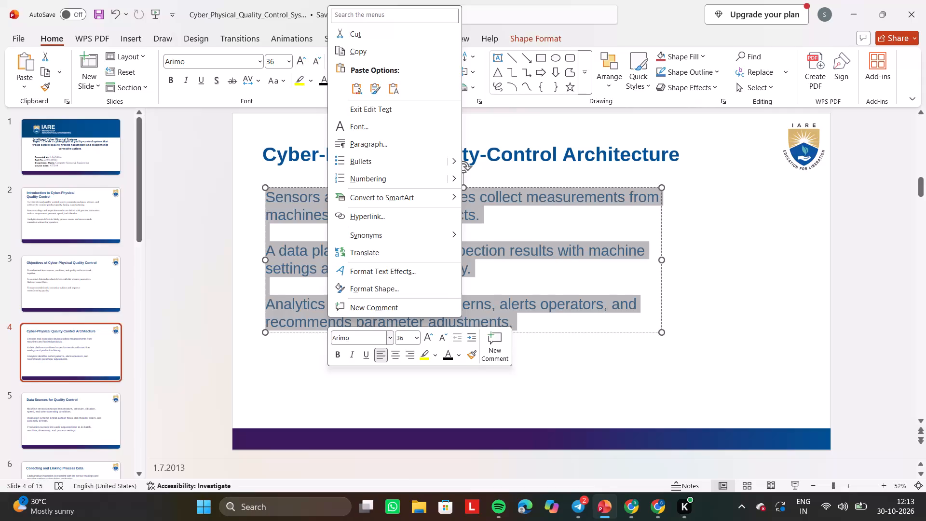
click(370, 339)
text(ti)
key(Return)
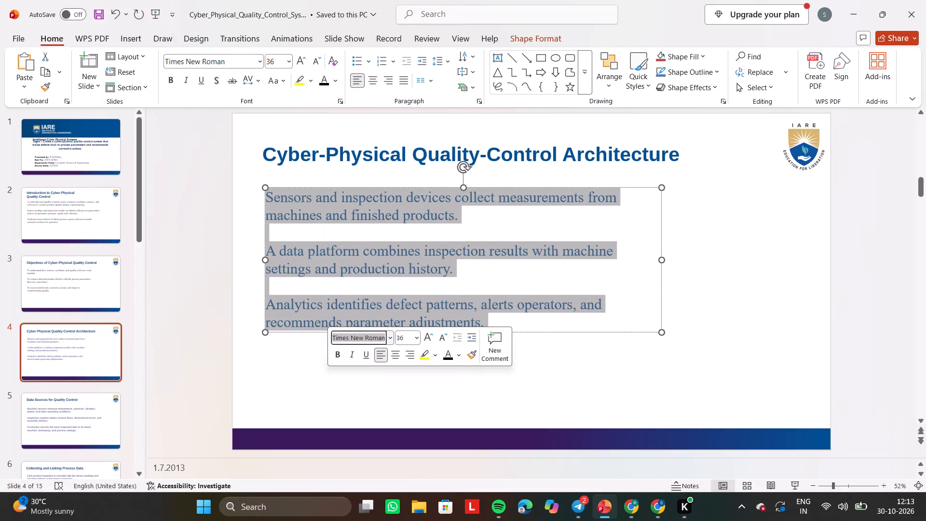
click(445, 360)
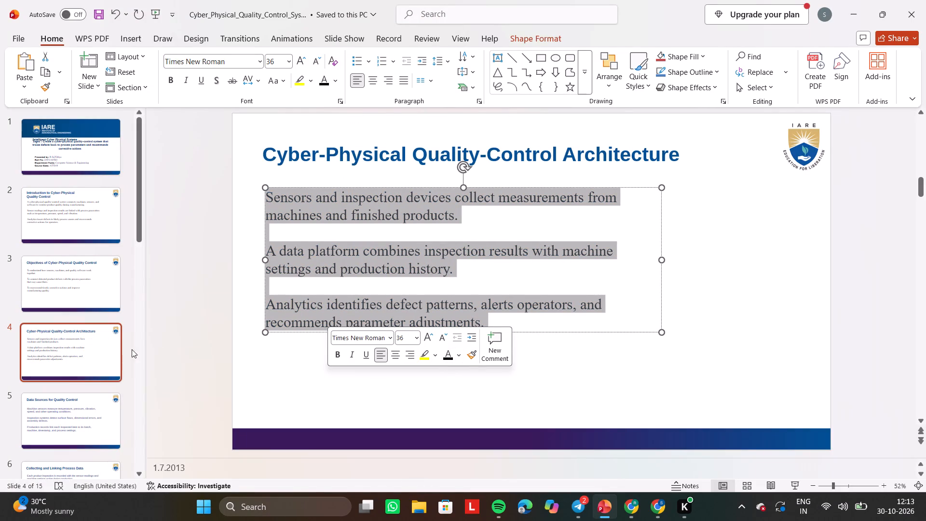
On the "Data Sources for Quality Control" slide, set all the body text to Times New Roman in black.
click(86, 414)
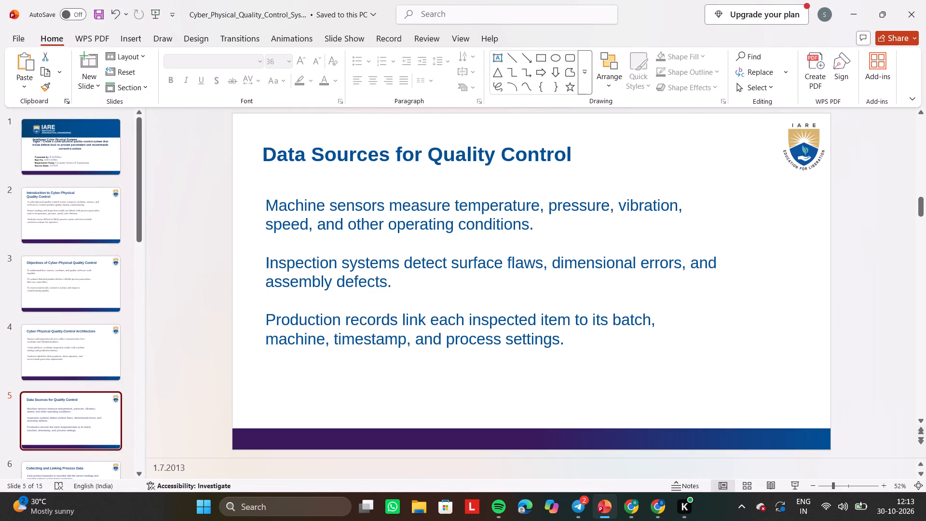
click(404, 258)
key(ctrl+a)
ctrl+right_click(404, 258)
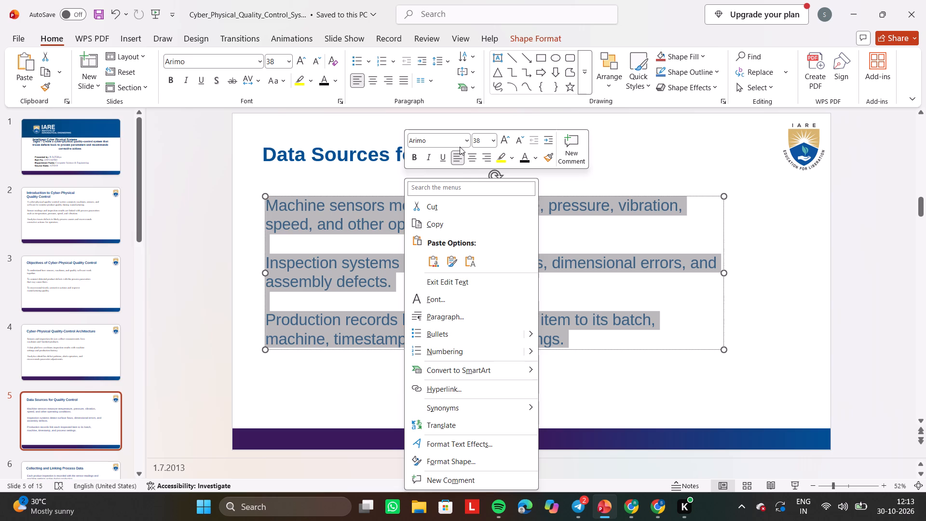
click(442, 145)
click(438, 141)
text(ti)
key(Return)
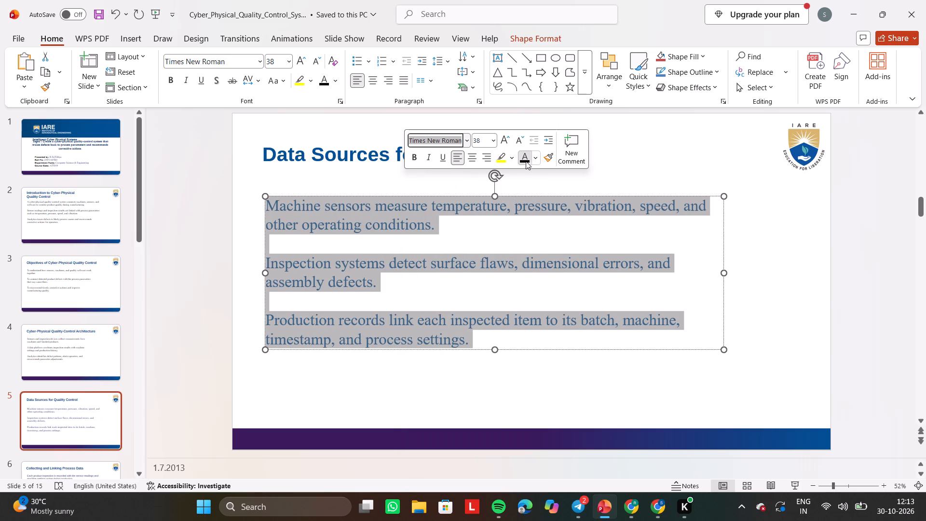
click(526, 161)
On the "Collecting and Linking Process Data" slide, set all the body text to Times New Roman in black.
scroll(99, 358, down, 1)
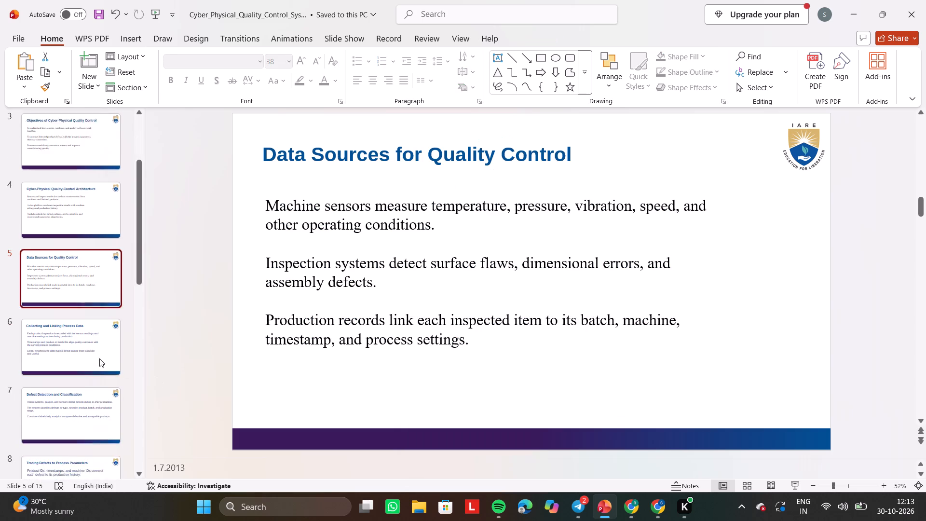
scroll(99, 358, down, 2)
click(89, 246)
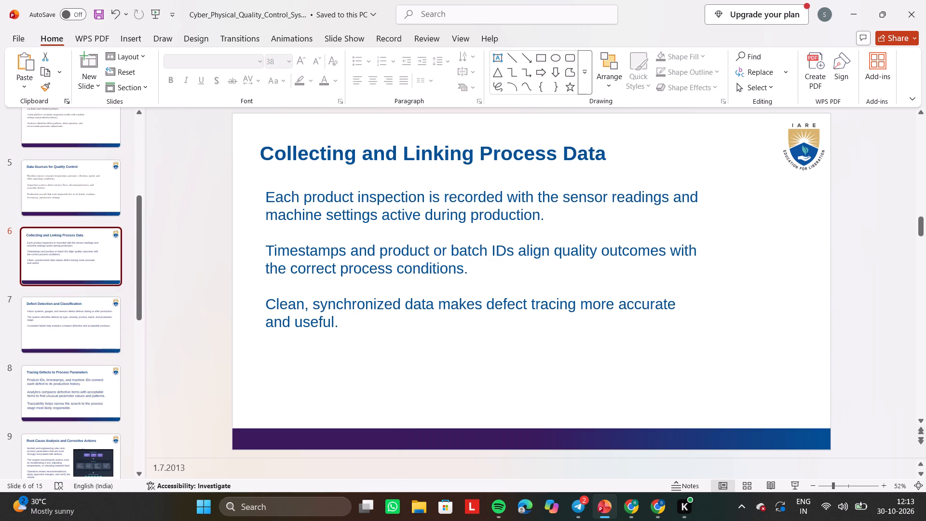
click(309, 223)
key(ctrl+a)
right_click(309, 223)
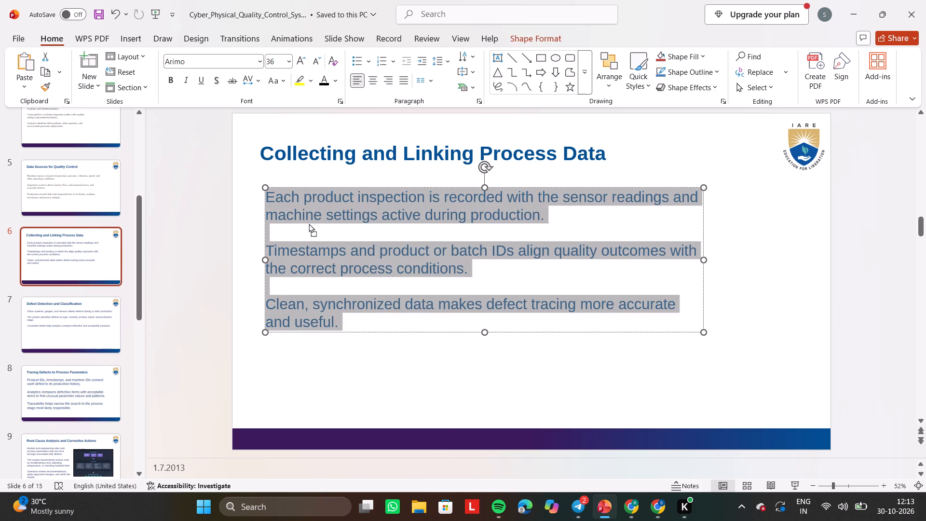
click(352, 143)
text(ti)
key(Return)
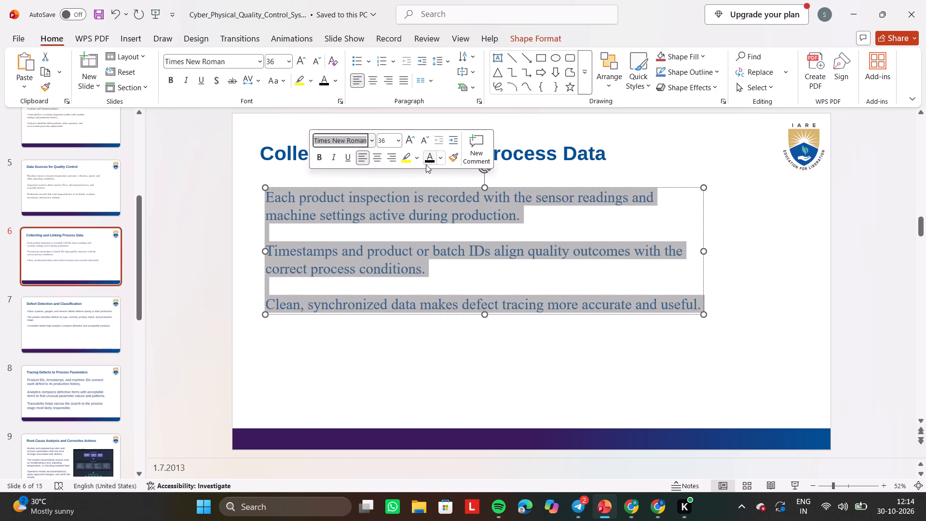
click(426, 165)
On the "Defect Detection and Classification" slide, set all the body text to Times New Roman in black.
click(76, 322)
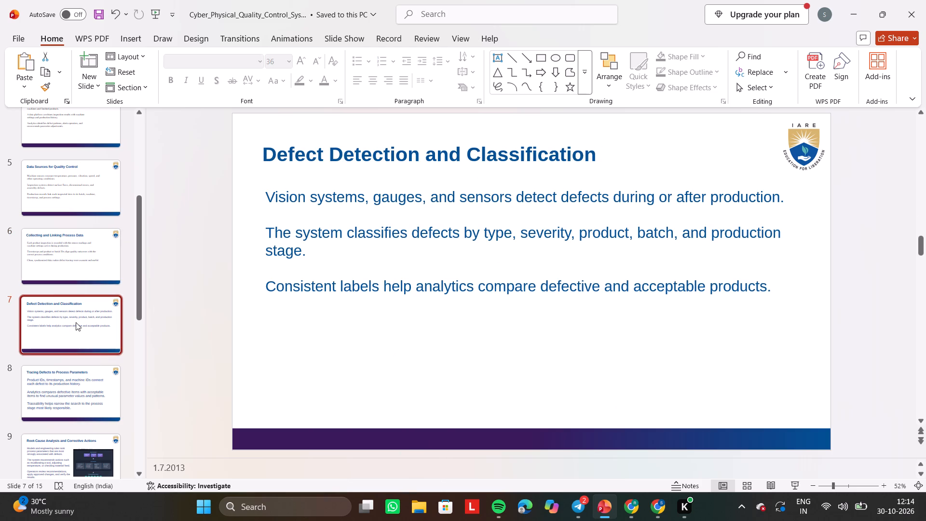
click(298, 240)
key(ctrl+a)
right_click(298, 240)
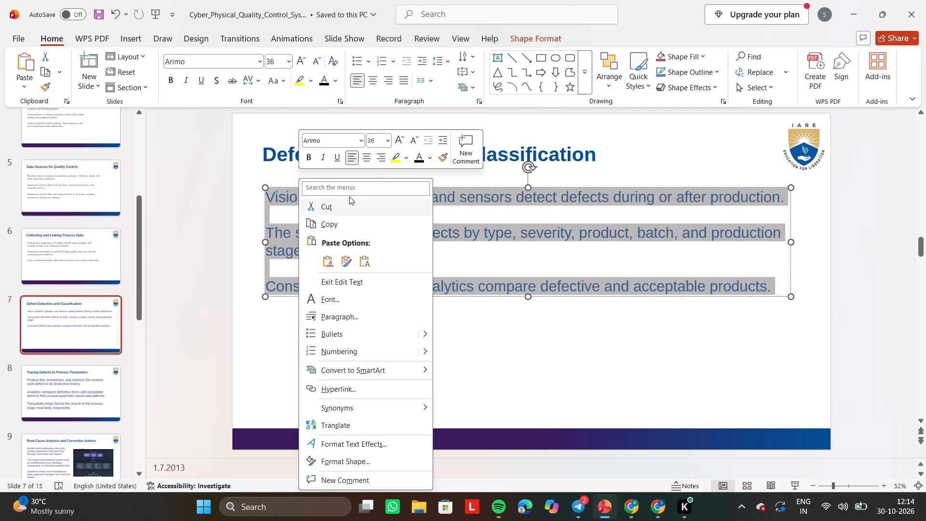
click(343, 142)
text(ti)
key(Return)
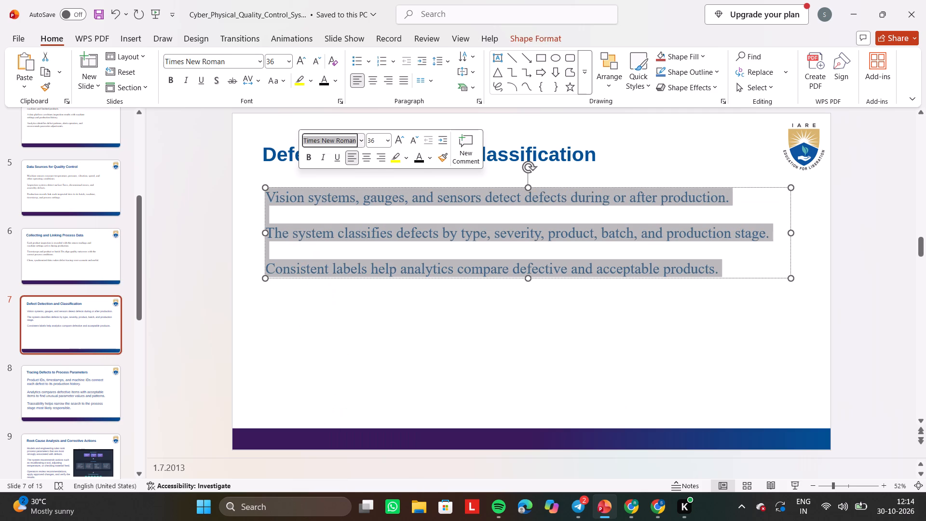
click(421, 163)
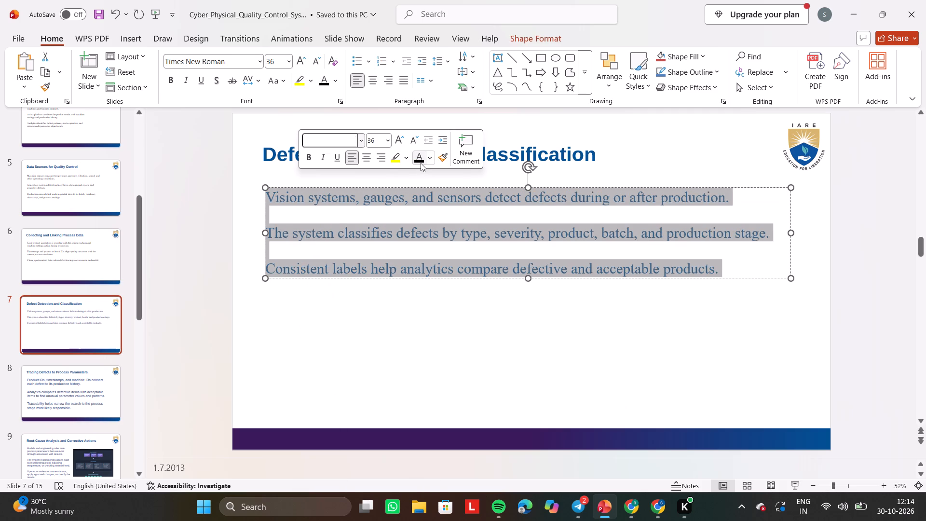
Narrow the body text box on the "Defect Detection and Classification" slide so each point wraps onto two lines.
click(796, 279)
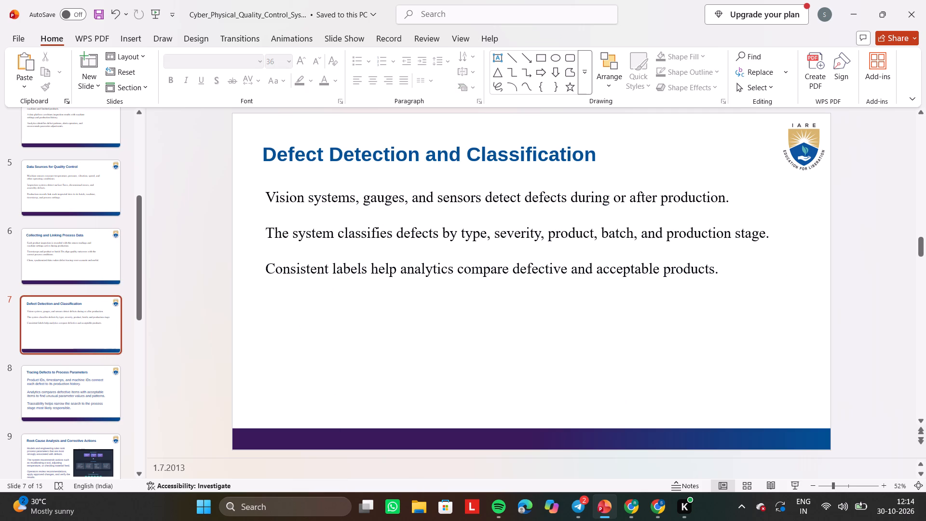
click(781, 275)
drag(791, 278, 716, 337)
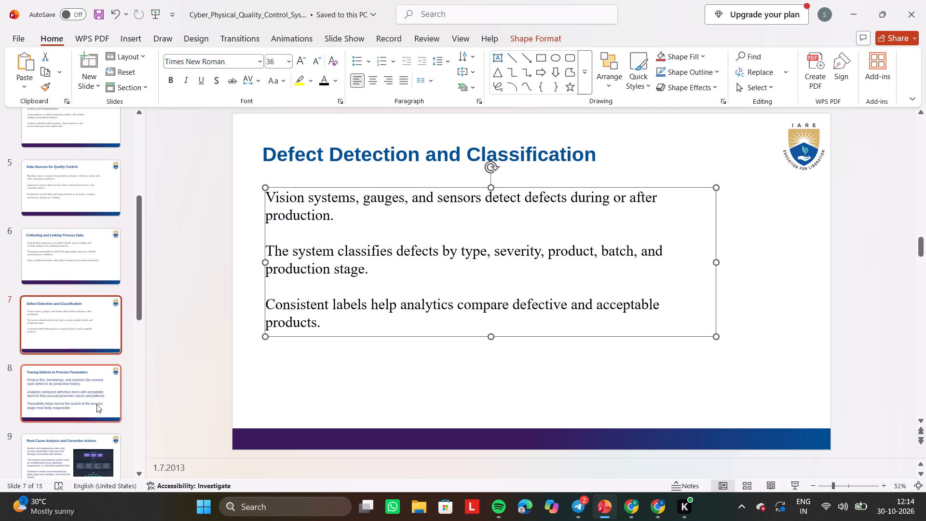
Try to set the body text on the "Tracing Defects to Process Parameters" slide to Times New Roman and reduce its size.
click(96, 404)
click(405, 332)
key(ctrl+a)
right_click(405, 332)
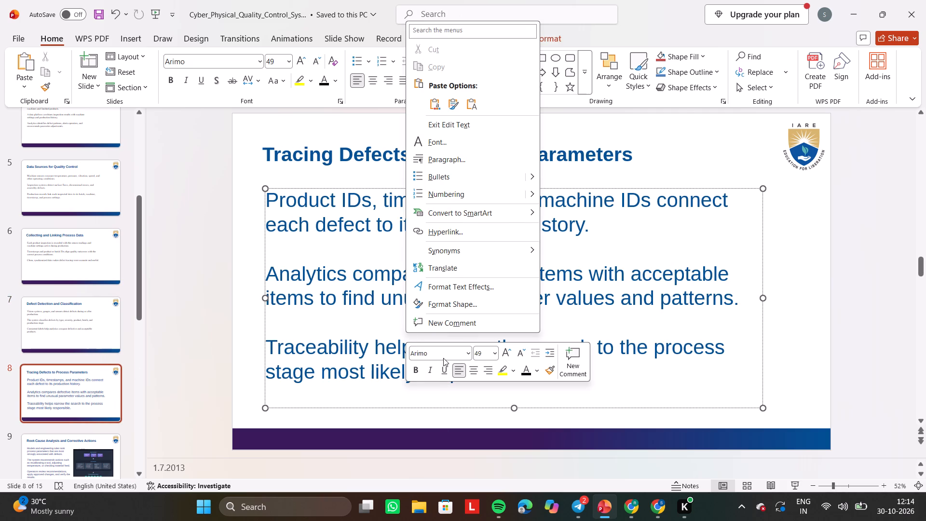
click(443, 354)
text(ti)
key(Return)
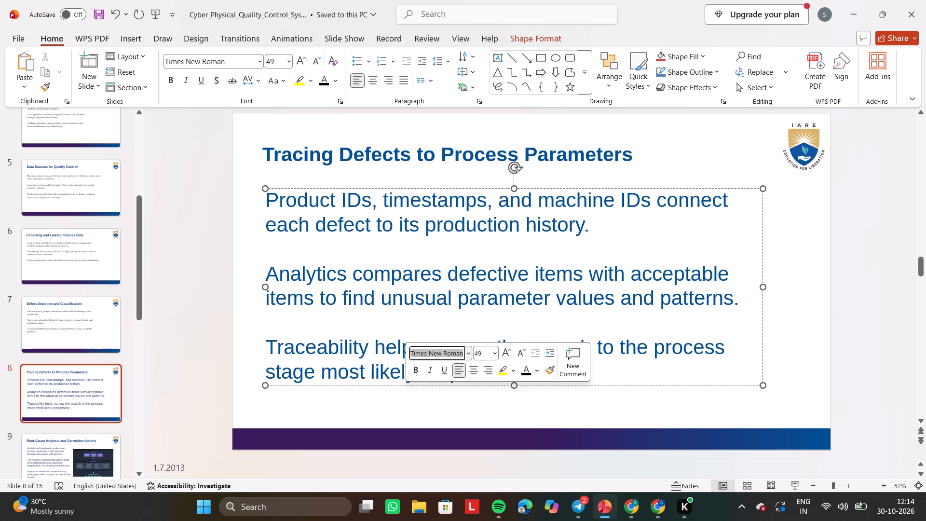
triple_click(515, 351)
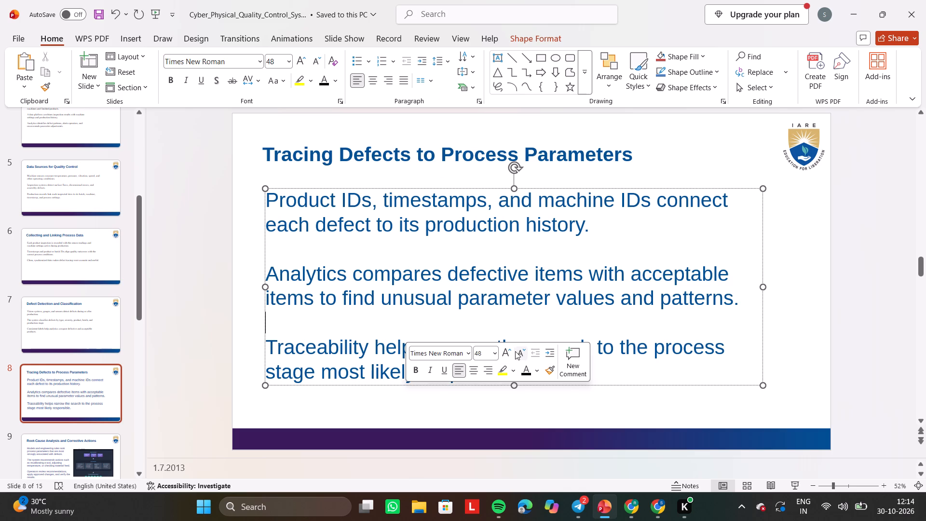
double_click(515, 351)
Set all the body text on the "Tracing Defects to Process Parameters" slide to 36 pt Times New Roman in black, matching the preceding slide's size.
click(97, 346)
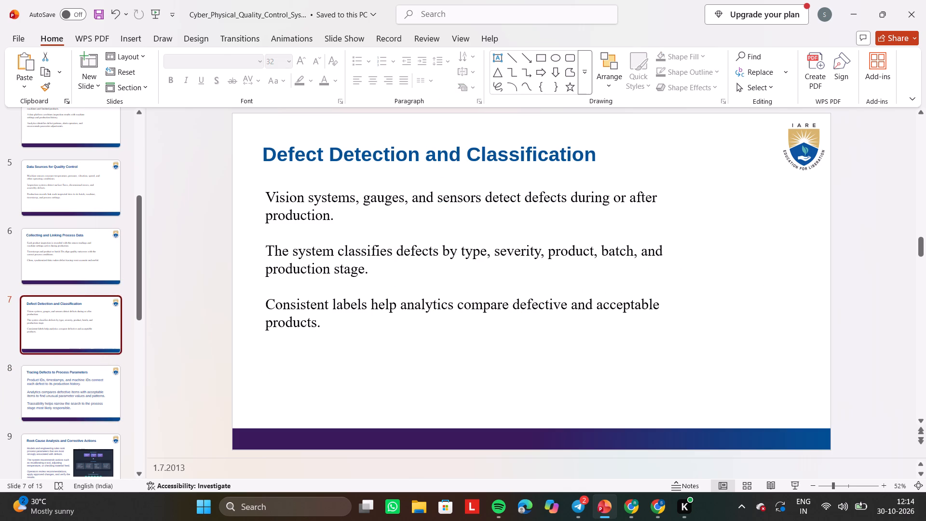
drag(372, 273, 347, 274)
click(98, 391)
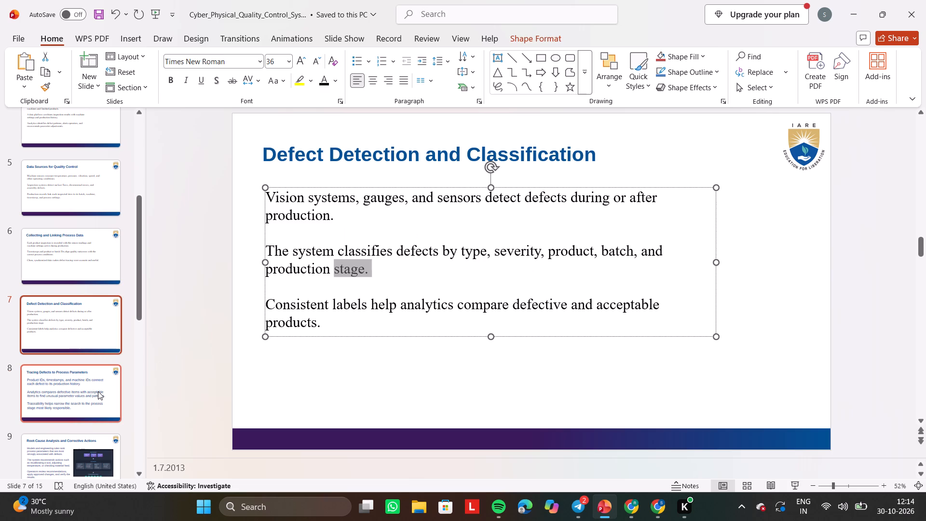
click(393, 287)
key(ctrl+a)
right_click(393, 287)
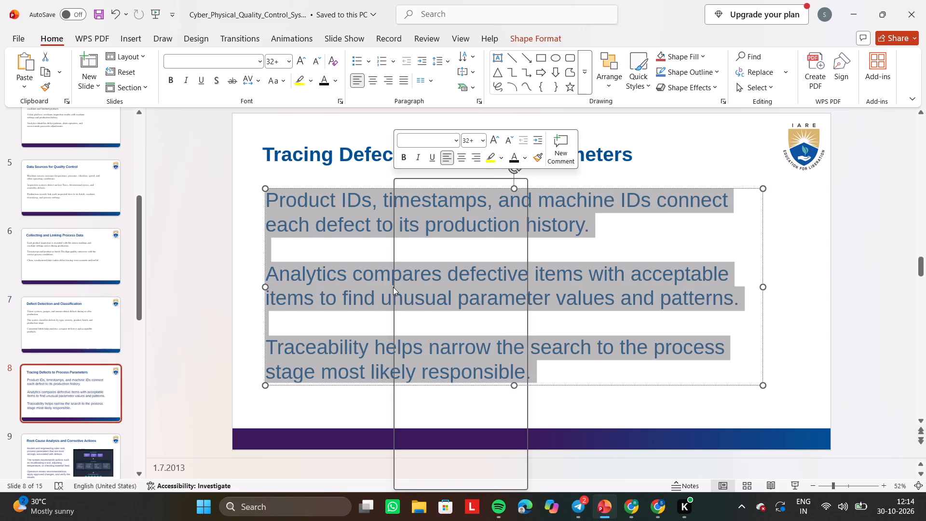
click(481, 142)
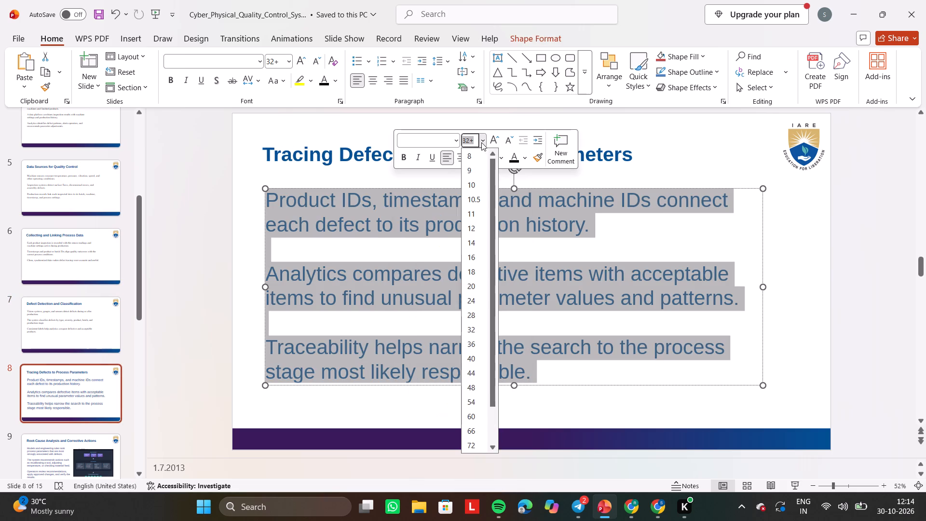
click(471, 342)
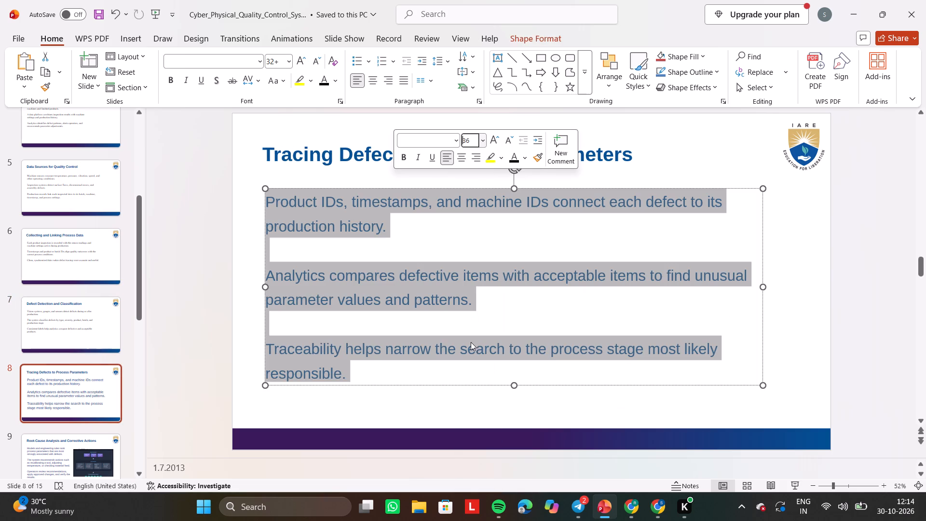
click(428, 140)
text(ti)
key(Return)
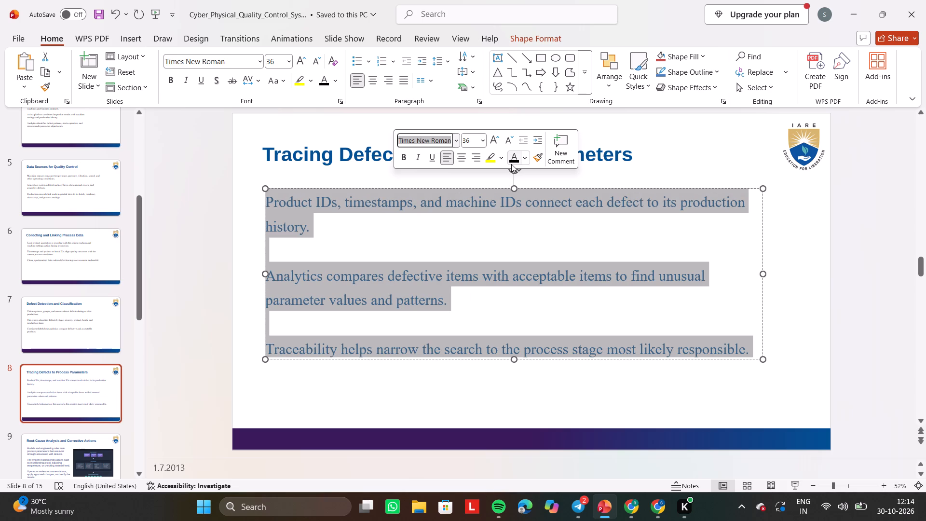
click(513, 164)
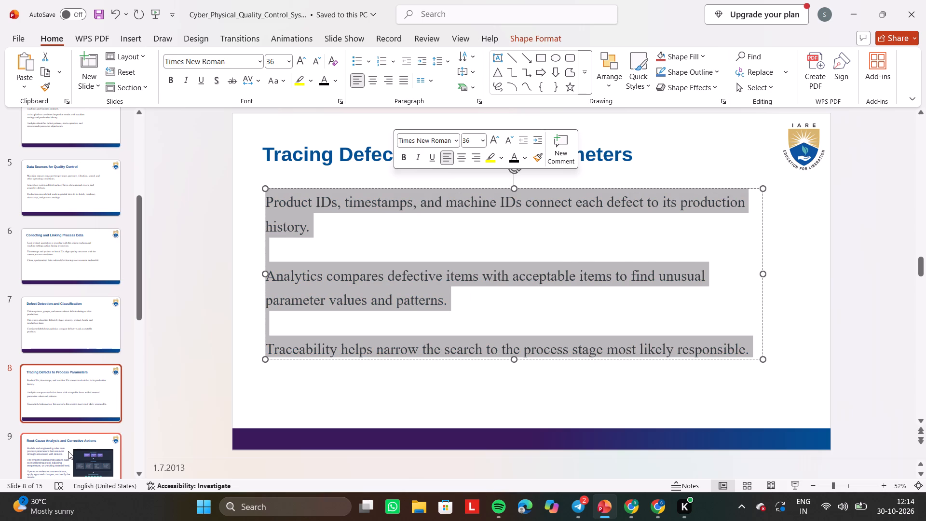
On the "Root-Cause Analysis and Corrective Actions" slide, set all the body text to Times New Roman in black.
click(68, 451)
click(463, 294)
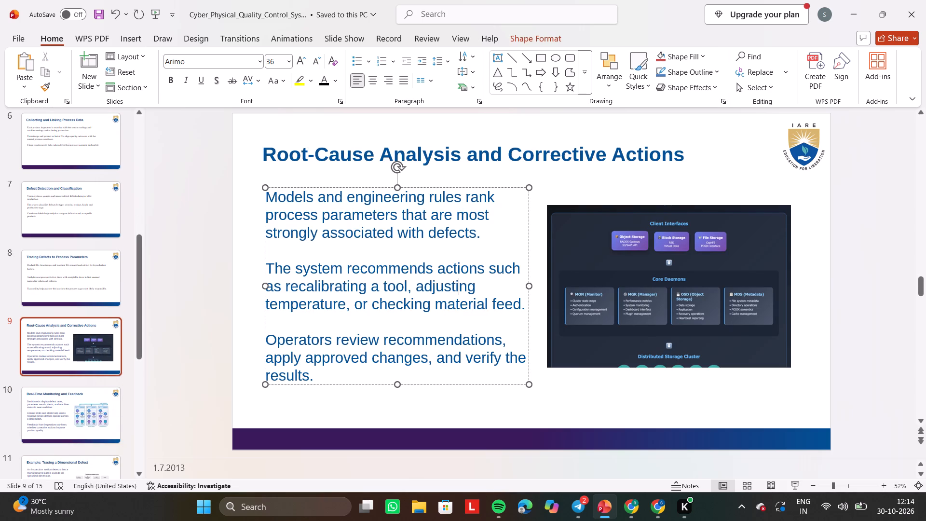
key(ctrl+a)
right_click(463, 294)
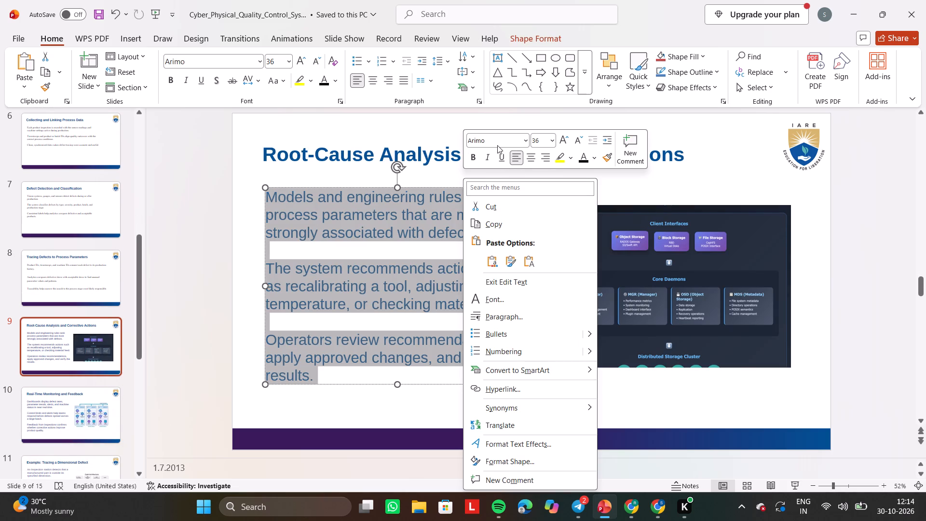
click(496, 138)
text(ti)
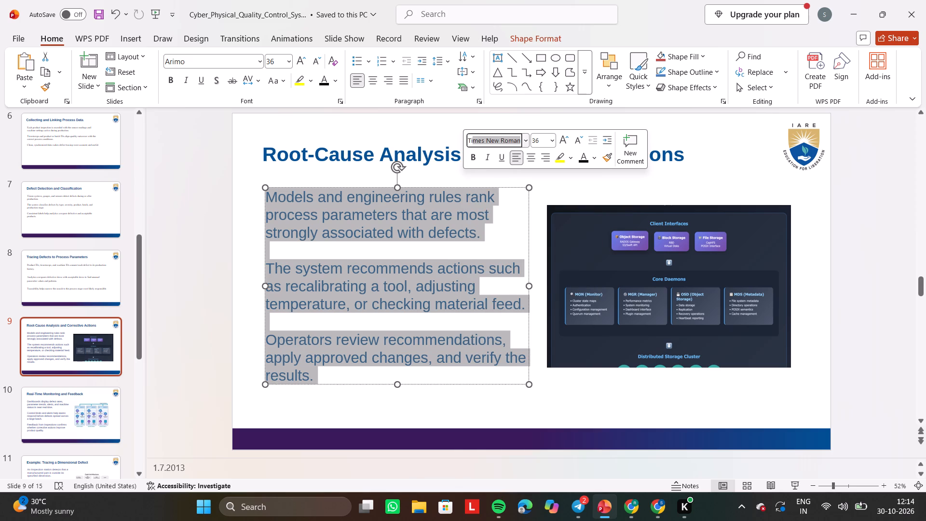
key(Return)
click(580, 155)
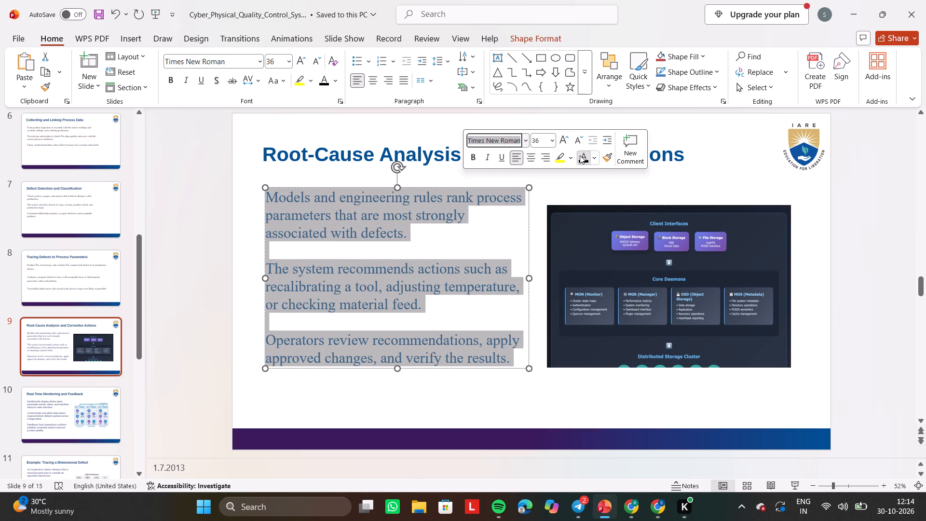
Delete the storage architecture image from the "Root-Cause Analysis and Corrective Actions" slide and widen the body text box across the freed space.
click(601, 235)
key(Delete)
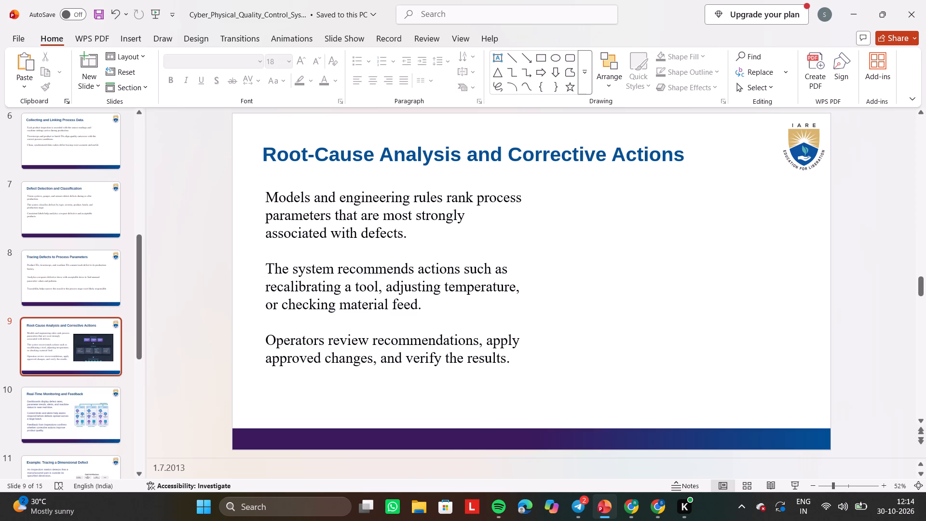
click(517, 324)
drag(527, 368, 735, 370)
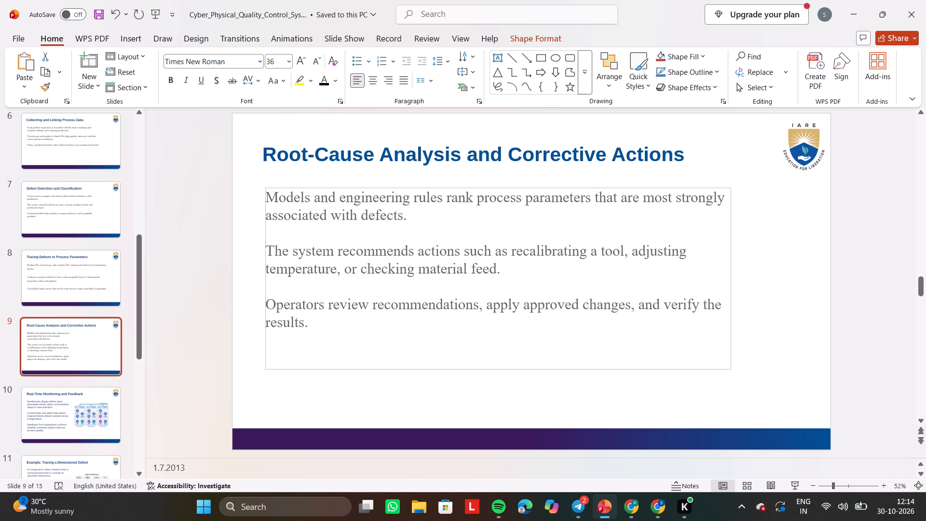
drag(735, 370, 813, 376)
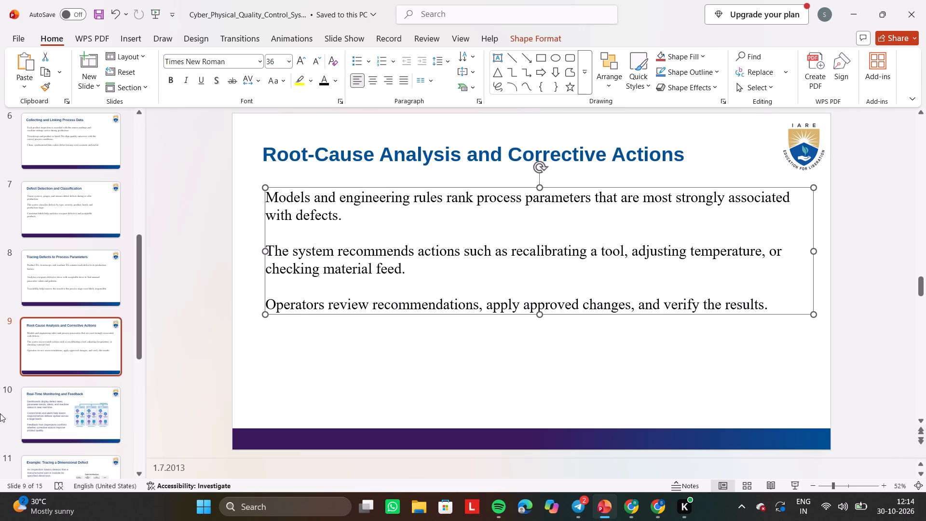
On the "Real-Time Monitoring and Feedback" slide, set all the body text to Times New Roman in black.
click(49, 416)
ctrl+click(308, 364)
key(ctrl+a)
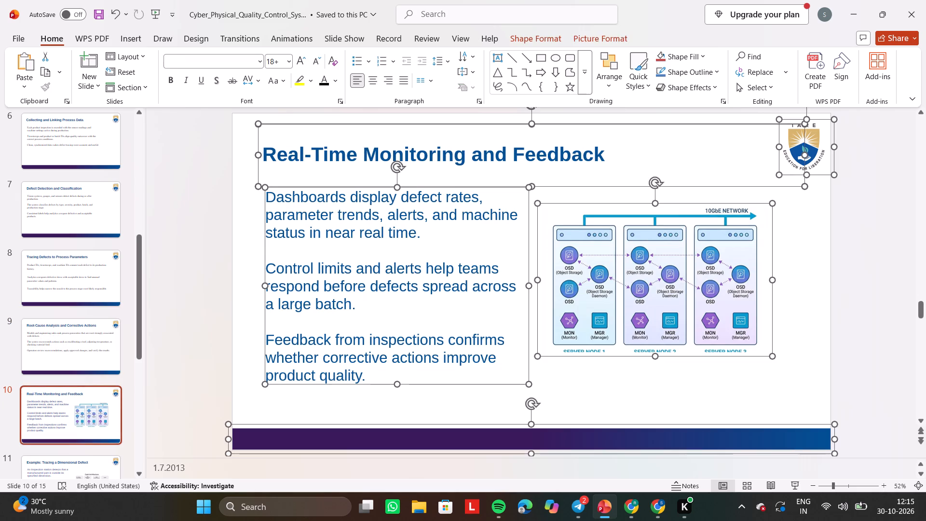
right_click(308, 364)
click(287, 347)
key(ctrl+a)
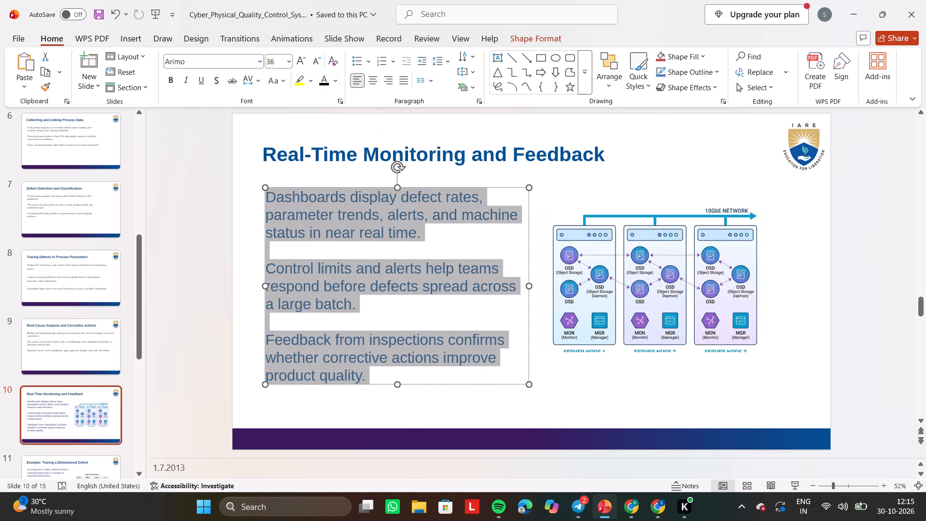
right_click(287, 347)
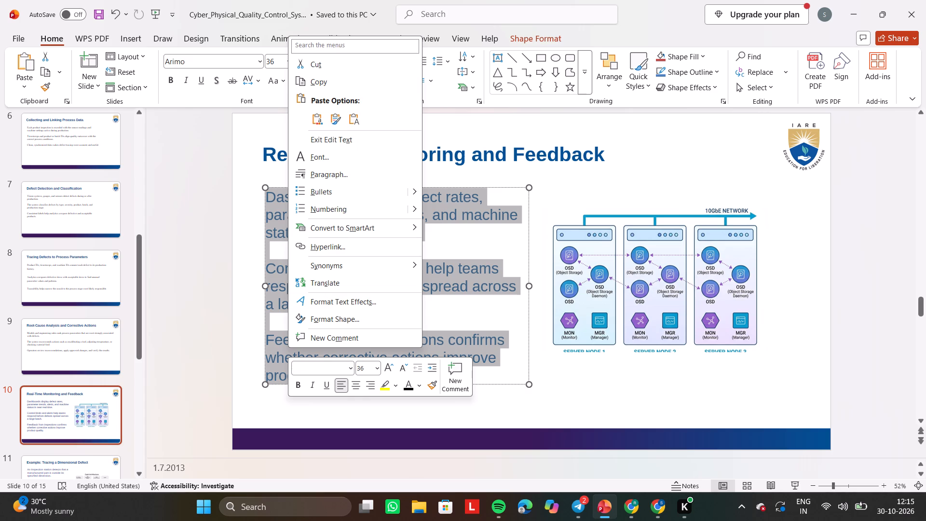
click(323, 364)
text(ti)
key(Return)
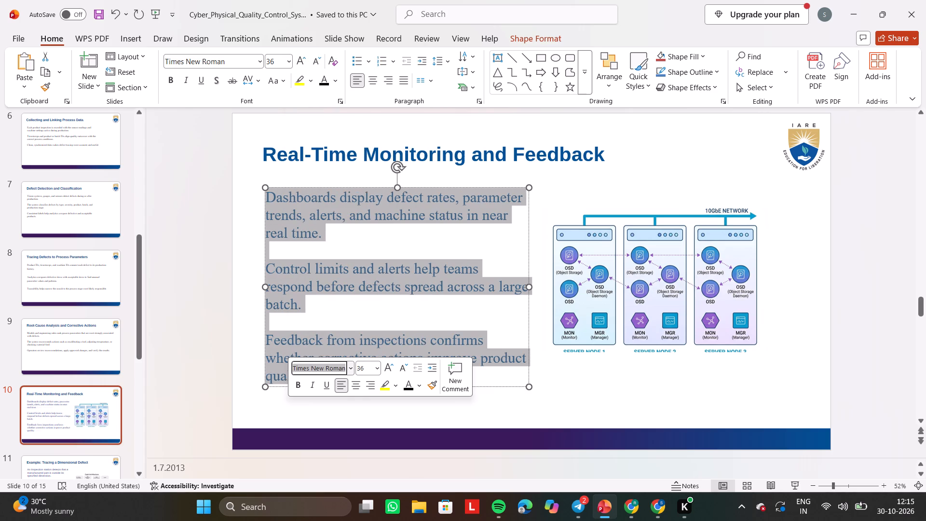
click(406, 389)
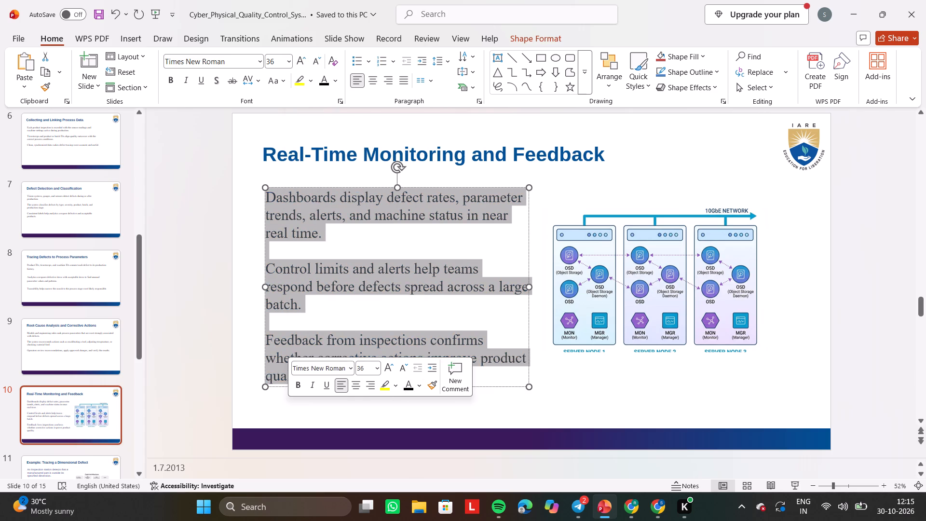
Delete the server-node network diagram from the "Real-Time Monitoring and Feedback" slide and widen the body text box across the freed space.
click(656, 343)
key(Delete)
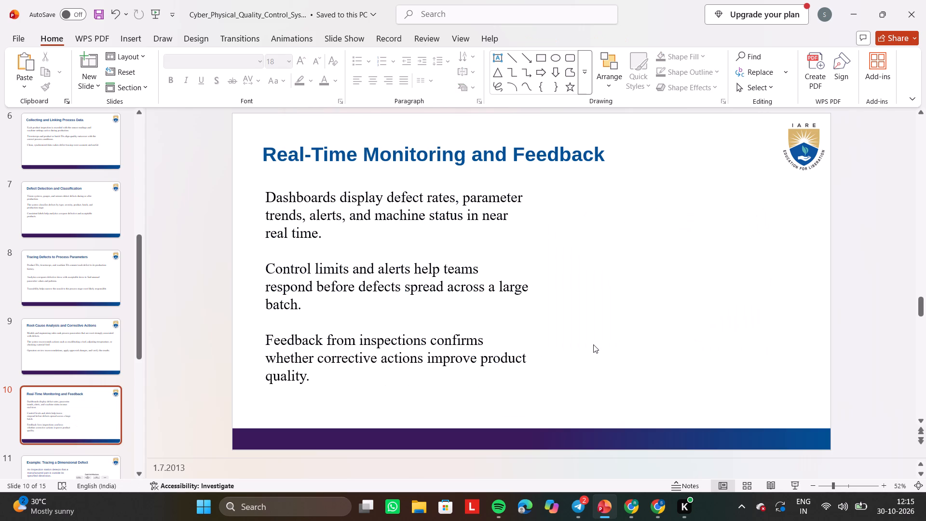
click(593, 344)
click(518, 365)
drag(530, 384, 781, 402)
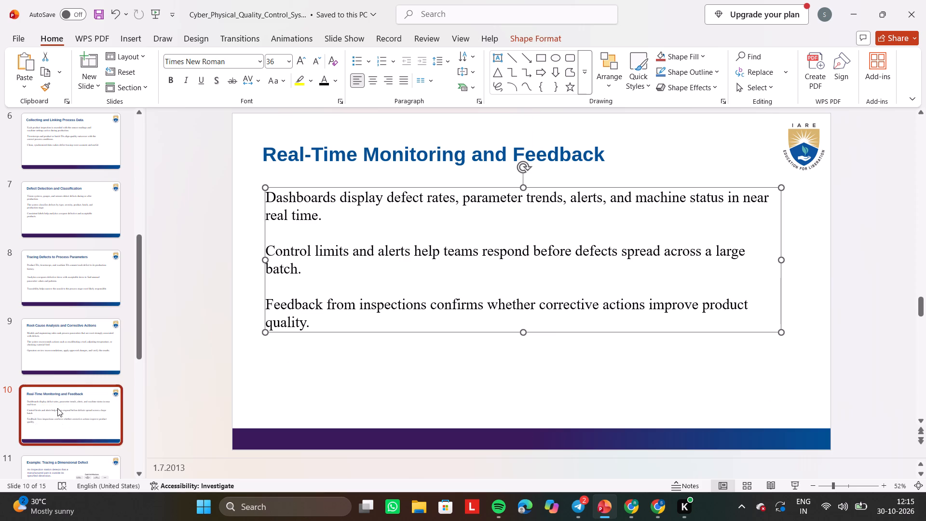
On the "Example: Tracing a Dimensional Defect" slide, set all the body text to 36 pt Times New Roman in black.
scroll(57, 408, down, 3)
click(60, 171)
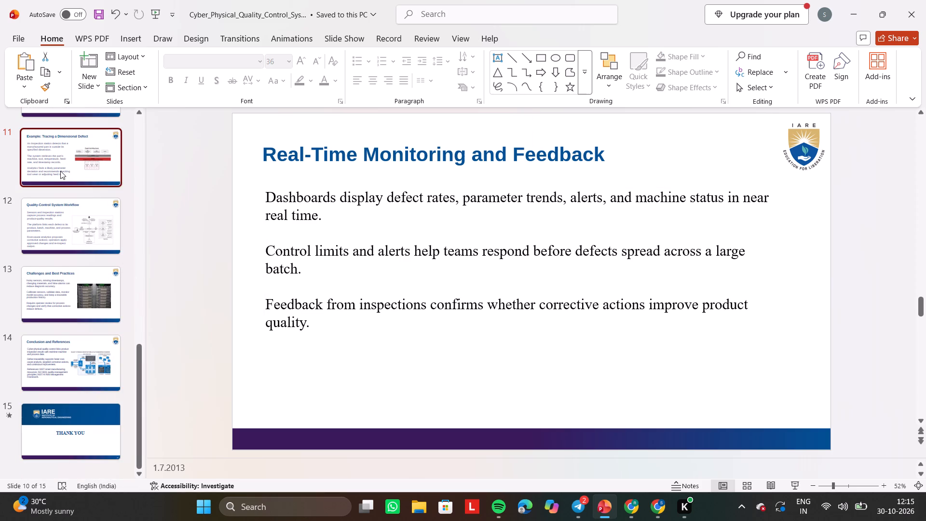
click(398, 280)
key(ctrl+a)
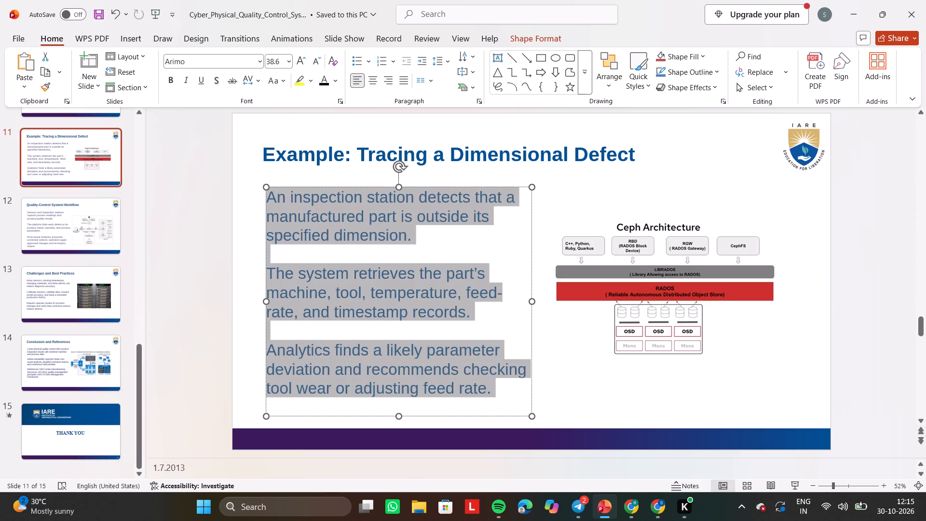
right_click(398, 280)
click(444, 138)
text(ti)
key(Return)
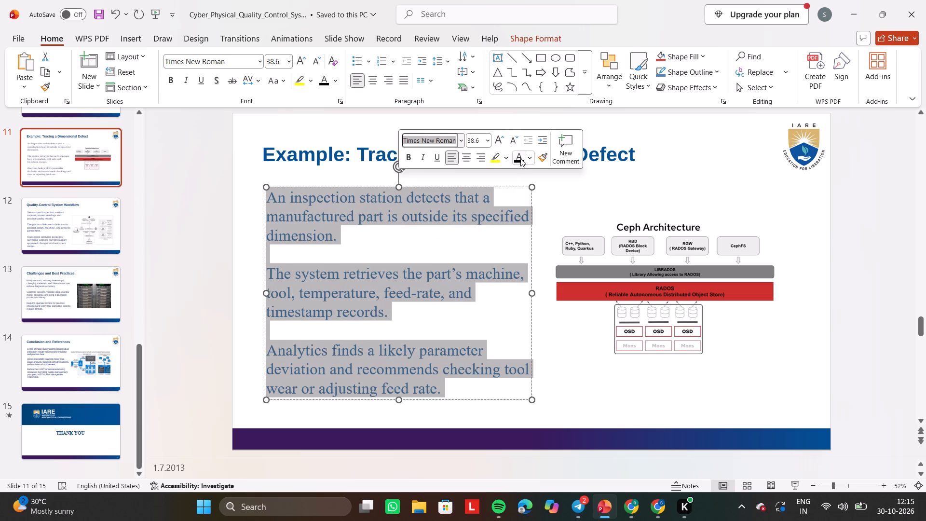
click(520, 158)
click(509, 140)
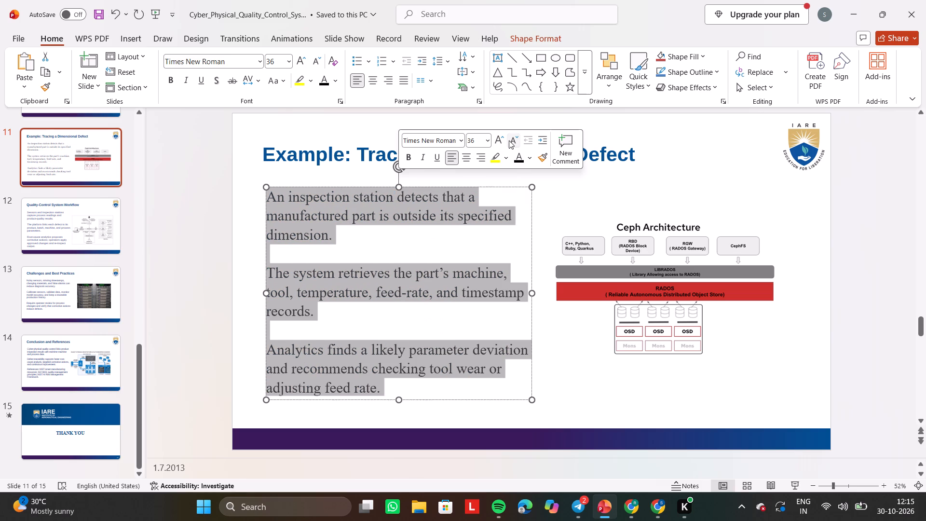
Delete the Ceph Architecture image from the "Example: Tracing a Dimensional Defect" slide and widen the body text box across the freed space.
click(600, 260)
key(Delete)
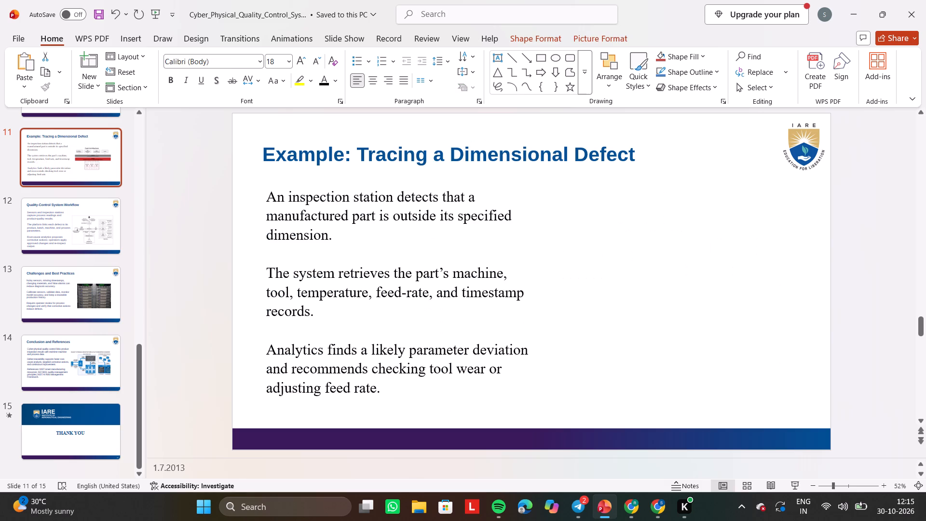
click(505, 275)
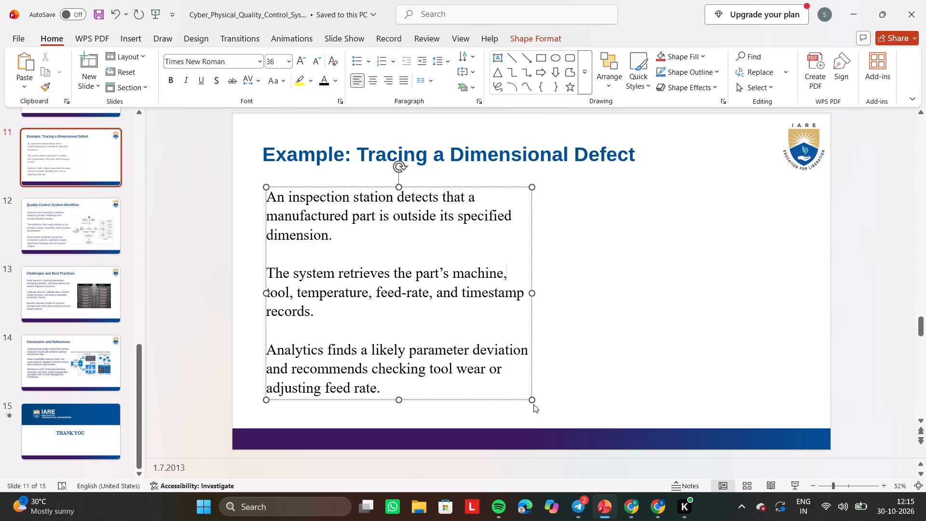
drag(533, 402, 722, 405)
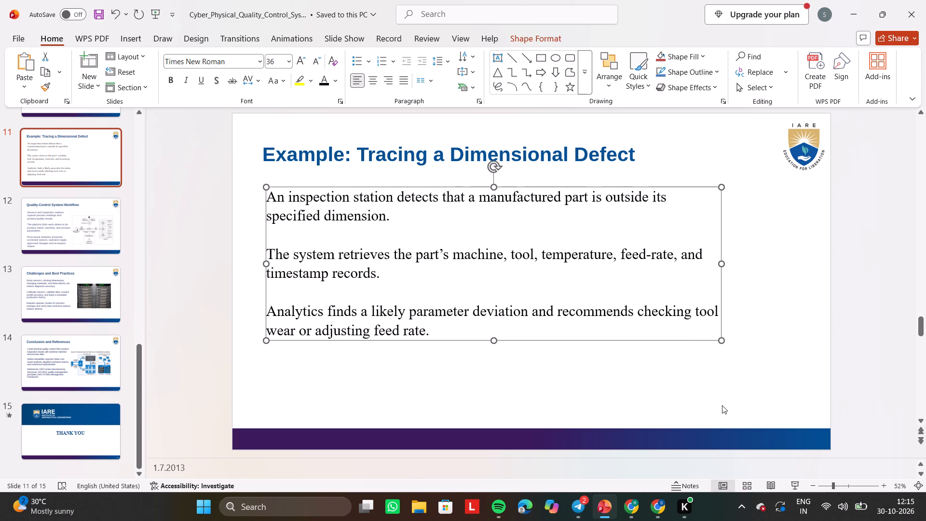
Delete the storage service flow diagram from the "Quality-Control System Workflow" slide.
click(90, 233)
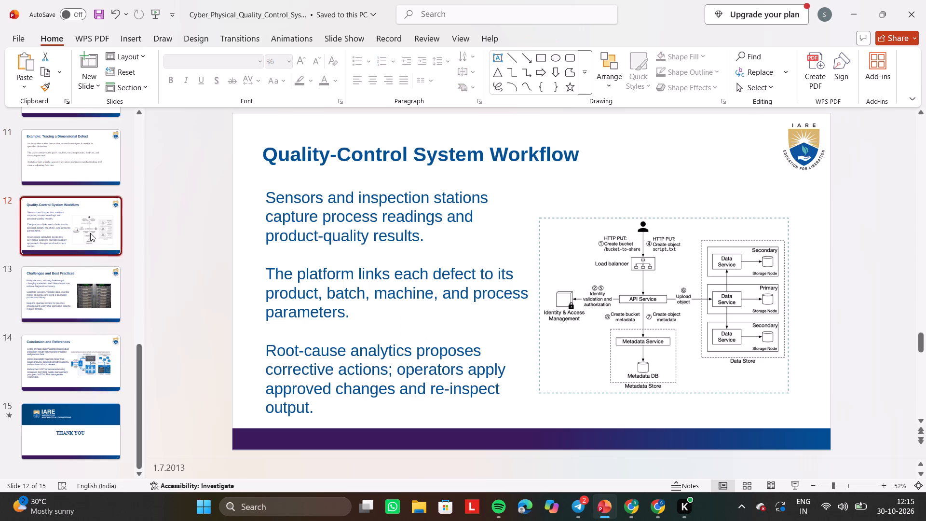
click(641, 256)
key(Delete)
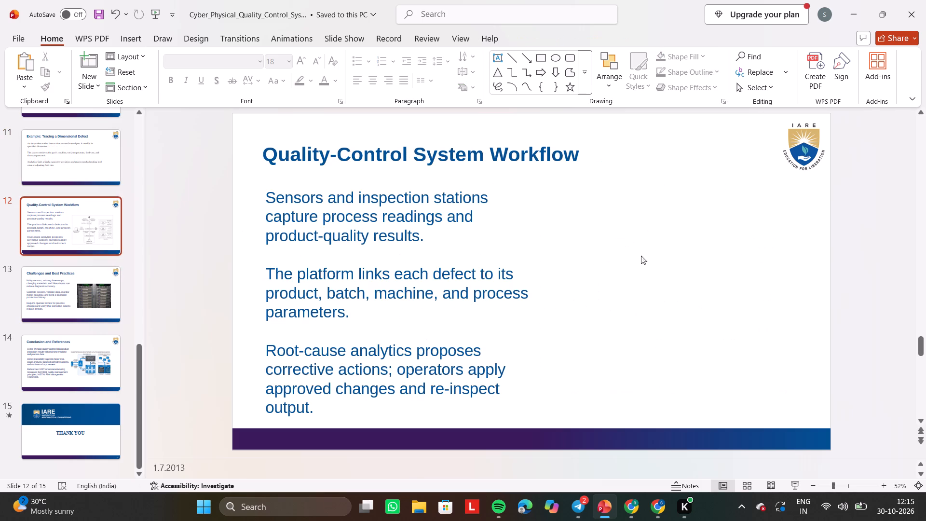
Set all the "Quality-Control System Workflow" body text to 36 pt Times New Roman in black and widen its text box across the freed space.
click(430, 218)
key(a)
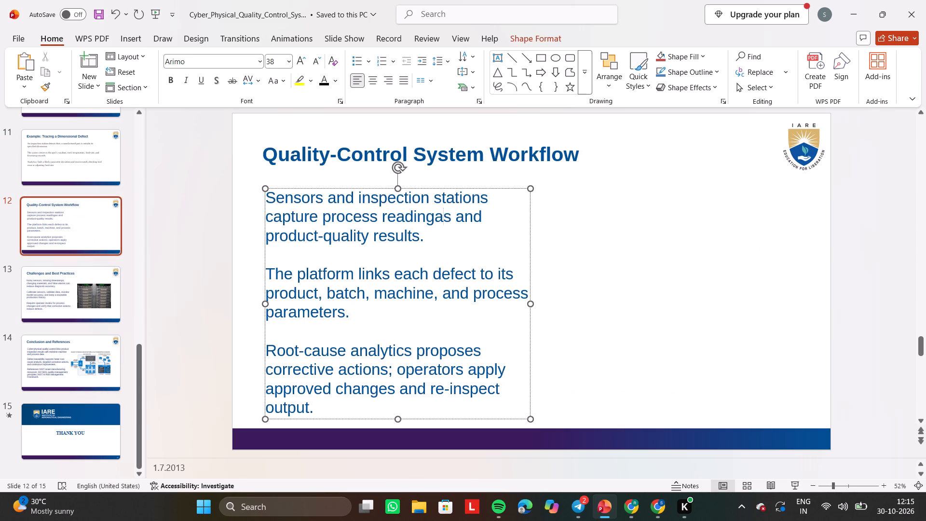
key(ctrl+a)
right_click(430, 218)
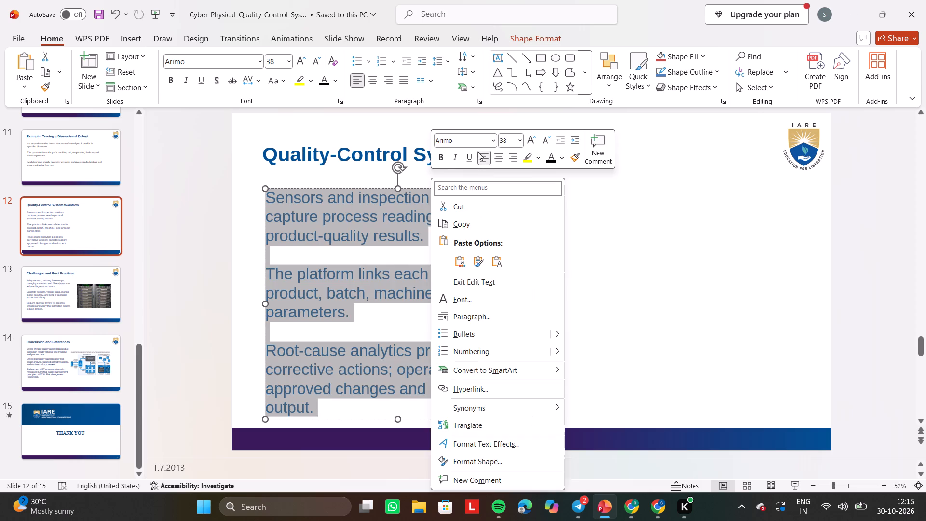
click(472, 140)
text(ti)
key(Return)
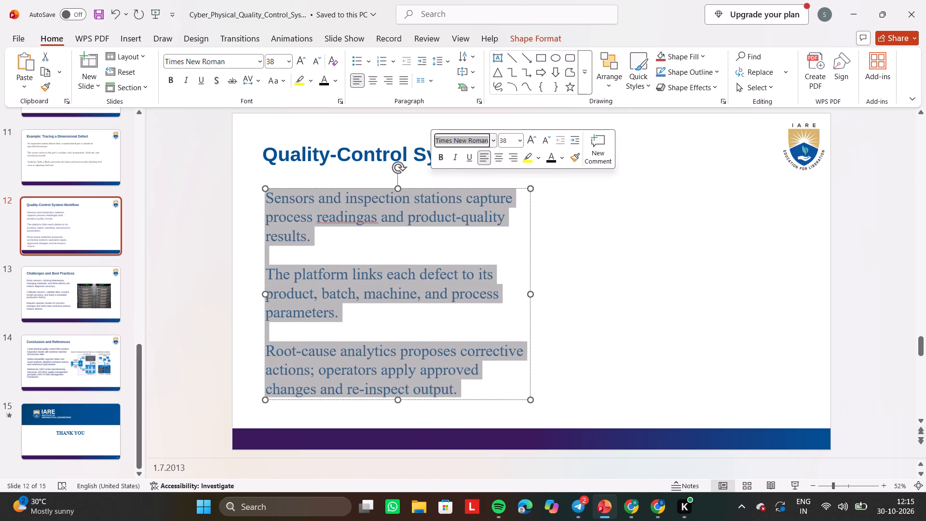
click(543, 138)
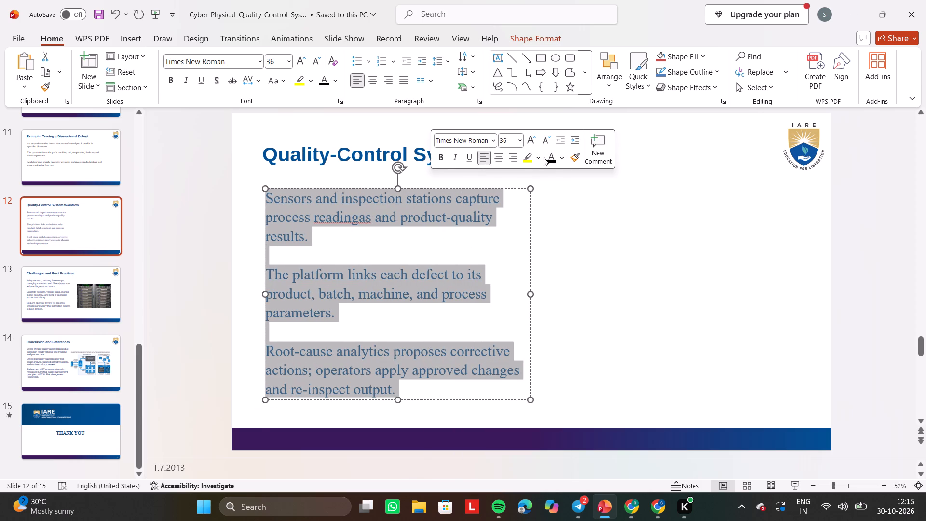
click(545, 161)
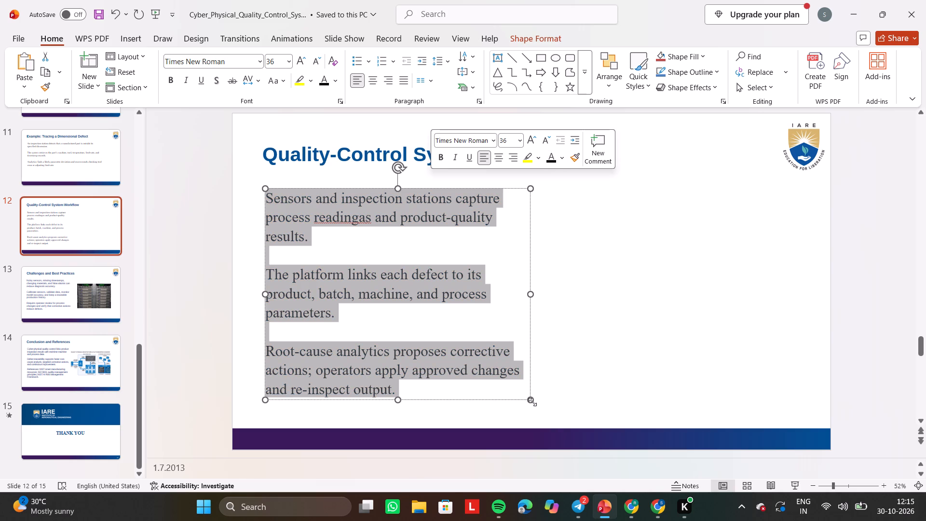
drag(532, 402, 755, 421)
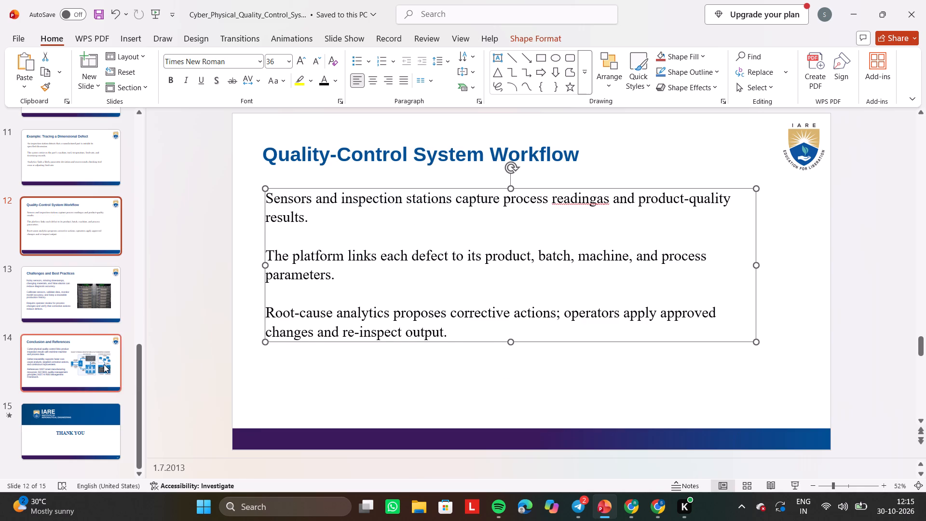
On the "Challenges and Best Practices" slide, set all the body text to 36 pt Times New Roman in black.
click(104, 364)
click(85, 297)
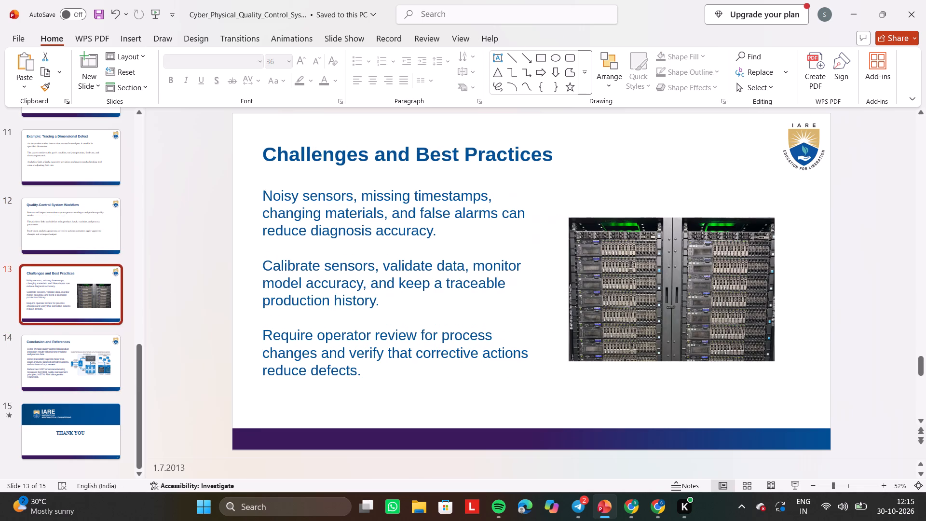
click(357, 273)
key(ctrl+a)
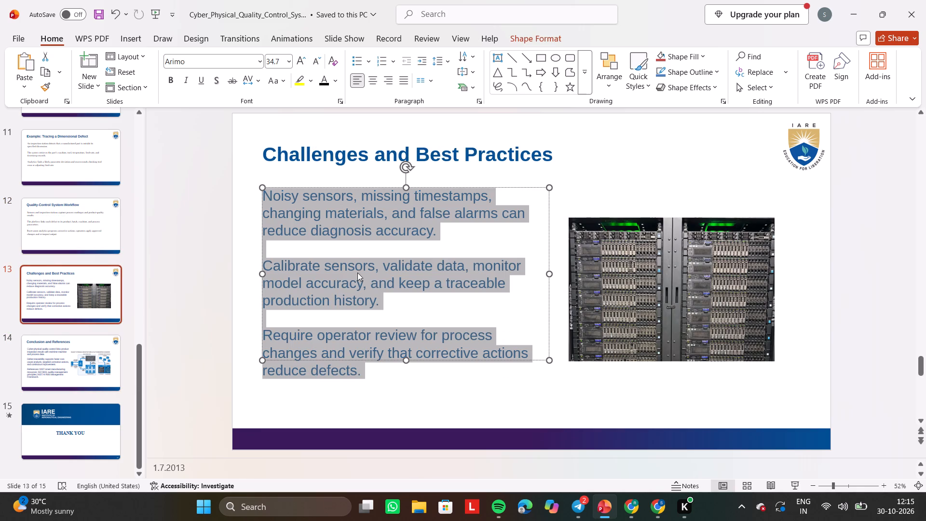
right_click(394, 230)
drag(442, 145, 426, 139)
click(426, 139)
text(ti)
key(Return)
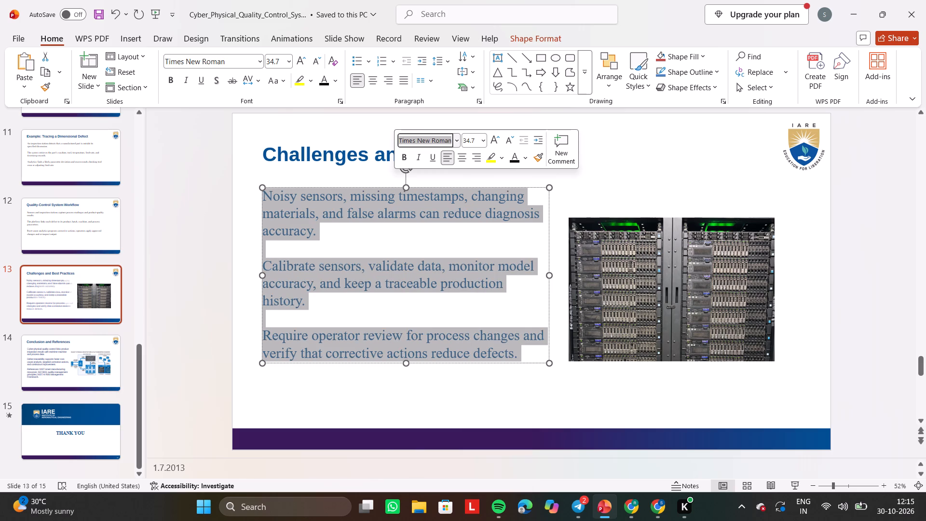
click(498, 137)
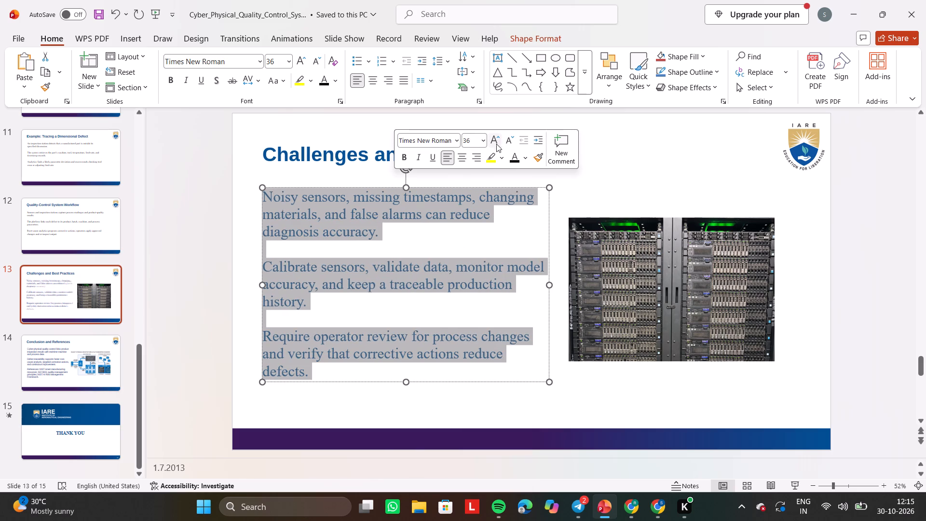
click(513, 161)
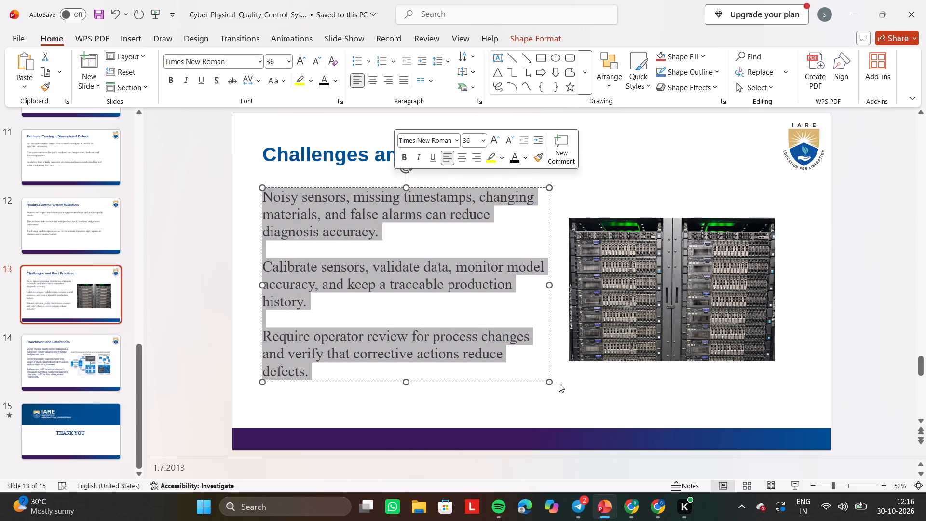
Widen the body text box on the "Challenges and Best Practices" slide and delete the server rack photo it overlaps.
drag(550, 383, 685, 400)
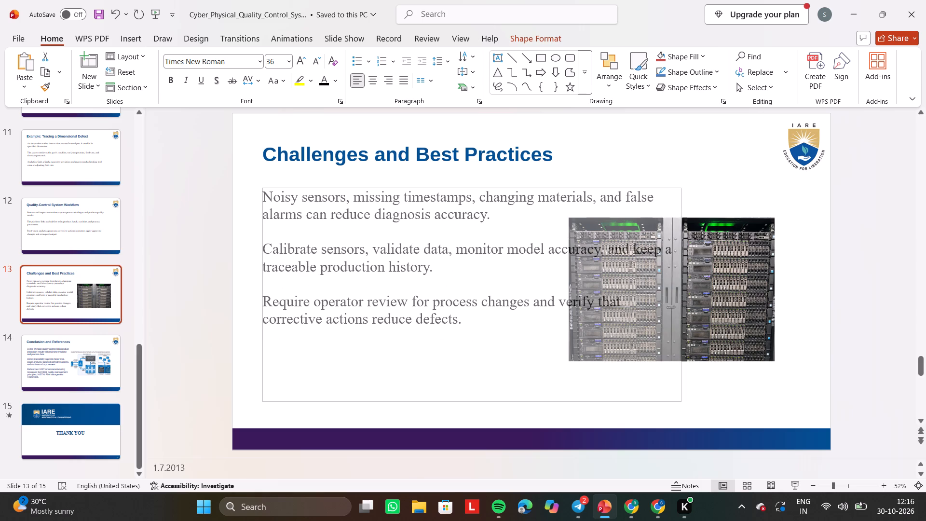
drag(685, 400, 687, 401)
click(742, 335)
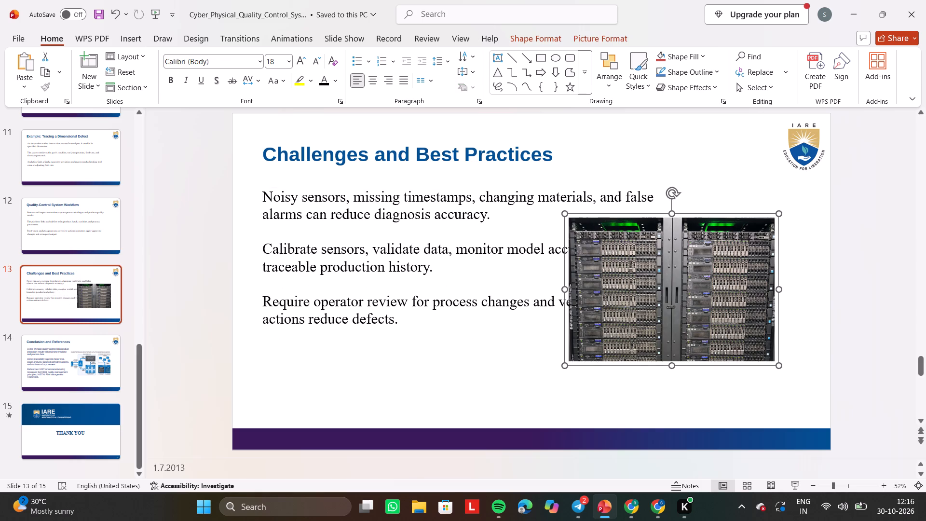
key(Delete)
On the "Conclusion and References" slide, set all the body text to 36 pt Times New Roman in black.
click(102, 370)
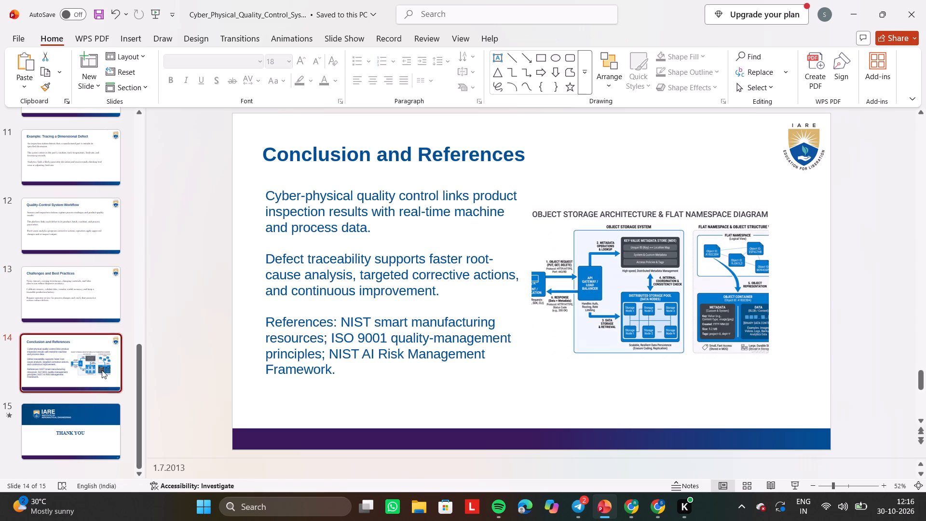
click(350, 329)
key(ctrl+a)
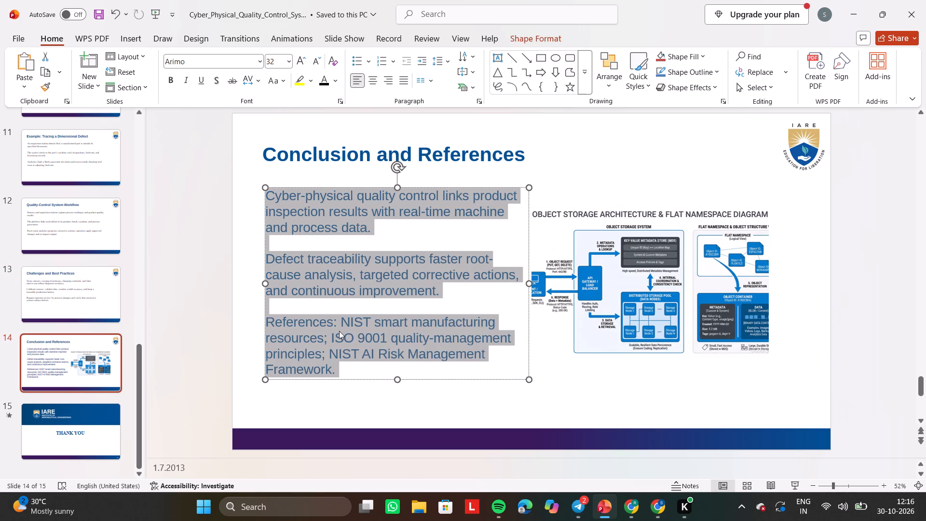
right_click(339, 331)
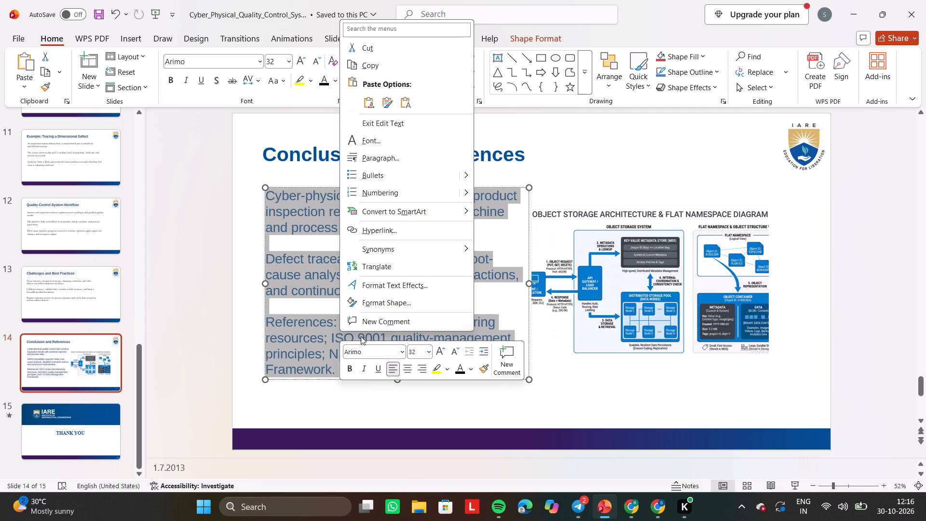
click(366, 353)
text(ti)
key(Return)
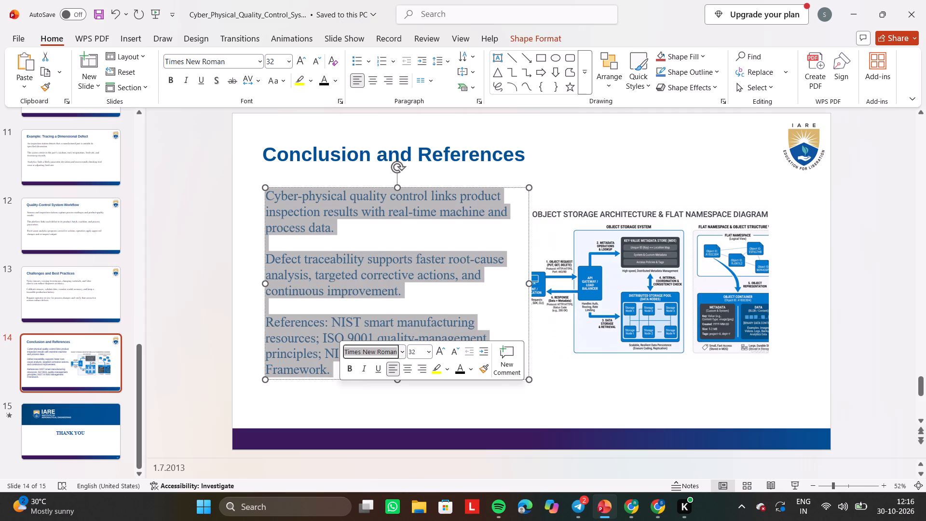
click(443, 352)
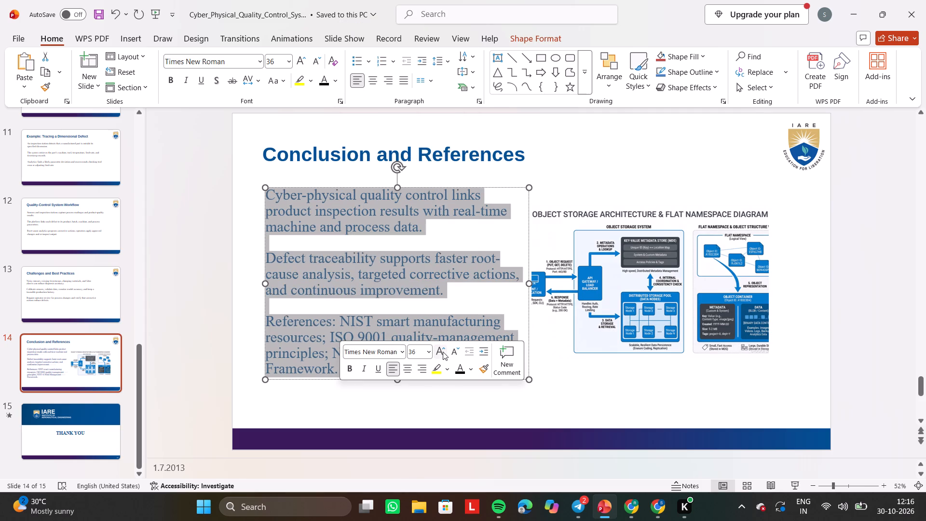
click(457, 374)
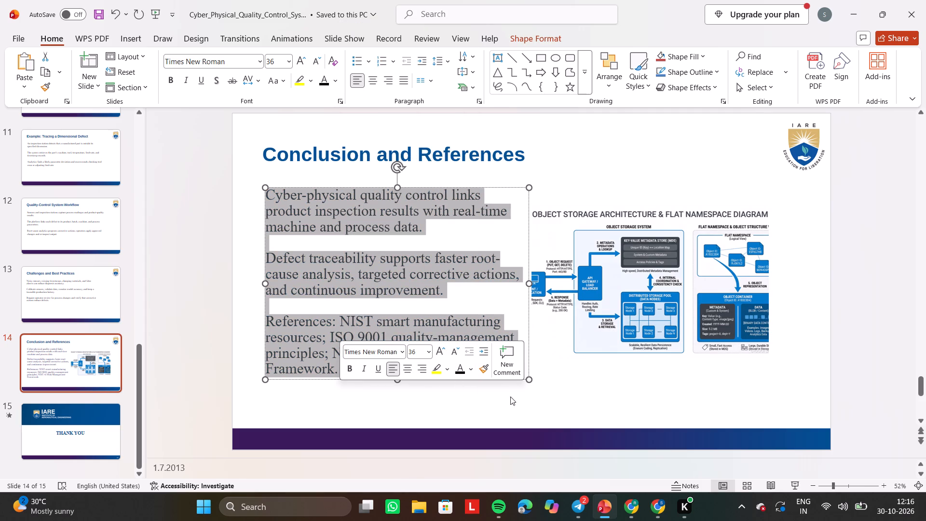
Widen the body text box on the "Conclusion and References" slide and delete the object storage architecture diagram it overlaps.
drag(531, 379, 681, 403)
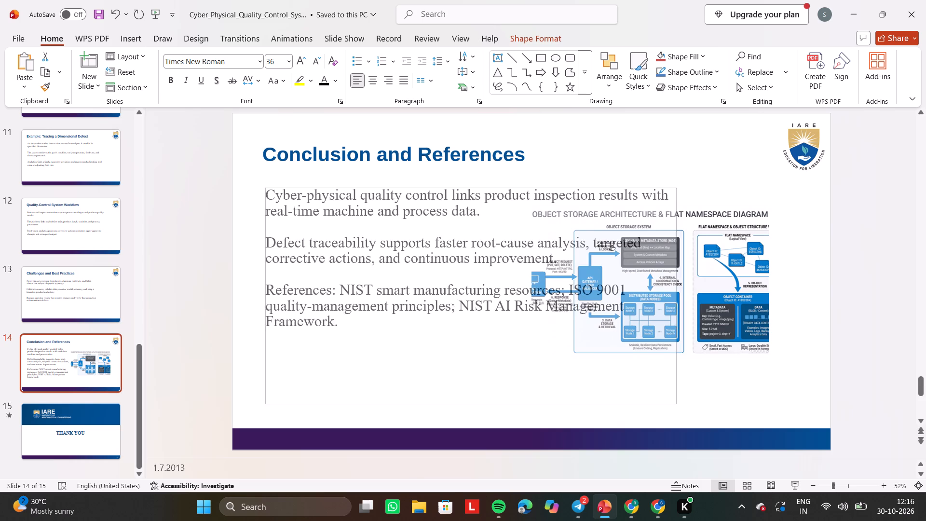
drag(681, 403, 698, 398)
click(749, 313)
key(Delete)
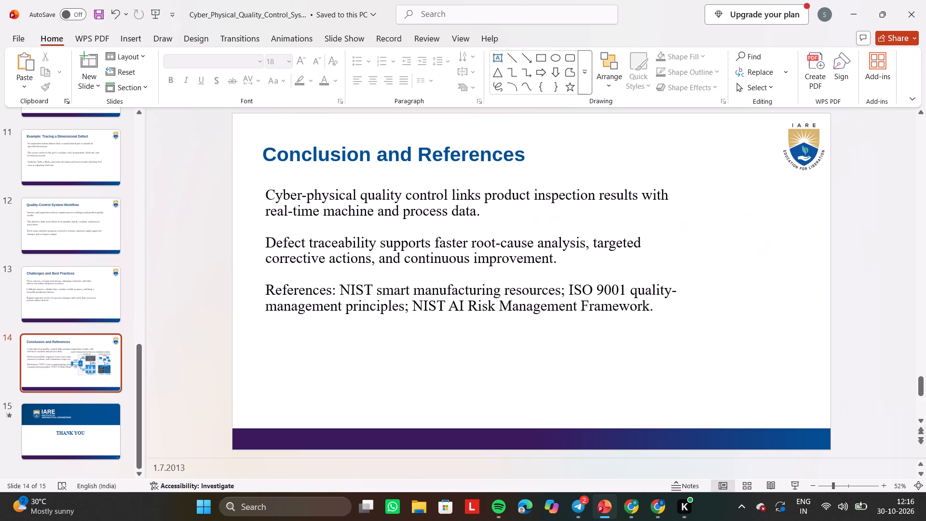
On the title slide, change the "Intelligent Cyber Physical Systems" heading to black.
scroll(105, 248, up, 7)
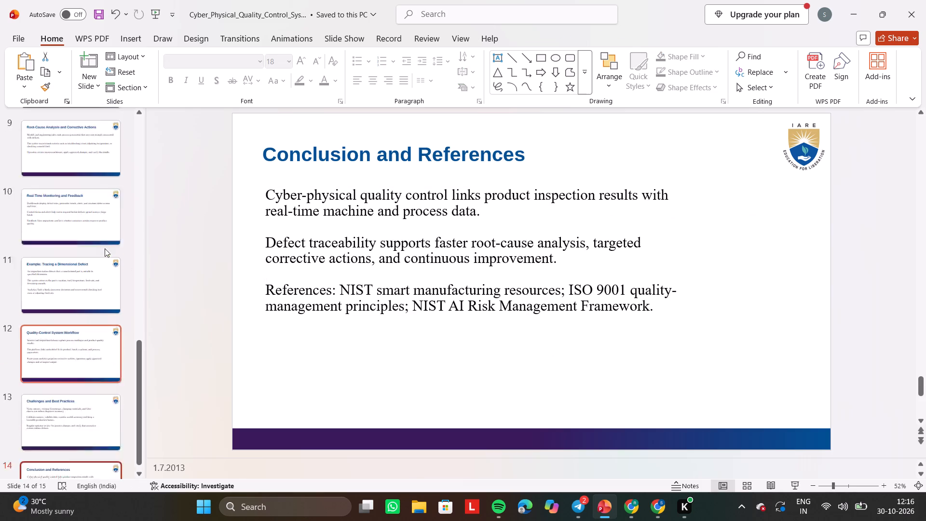
scroll(105, 248, up, 4)
click(80, 140)
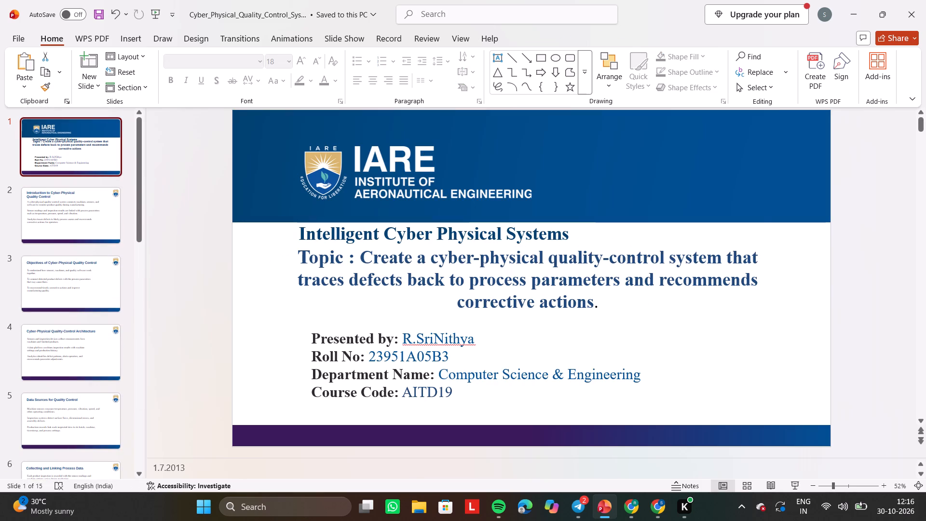
drag(576, 238, 394, 227)
click(394, 227)
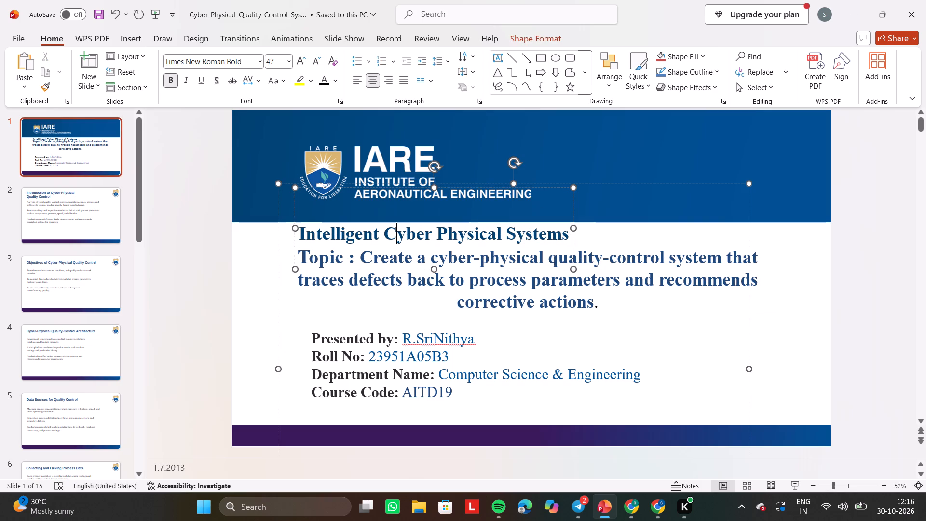
drag(361, 232, 300, 233)
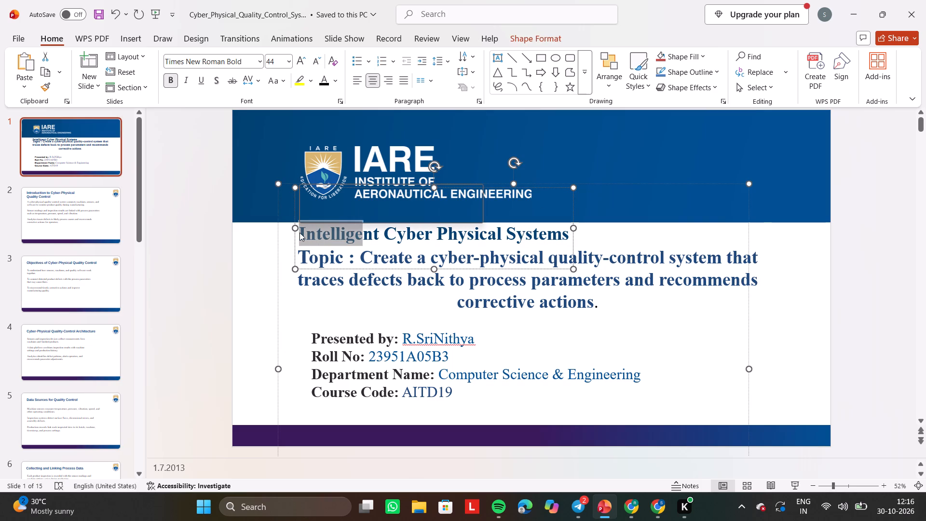
key(ctrl+a)
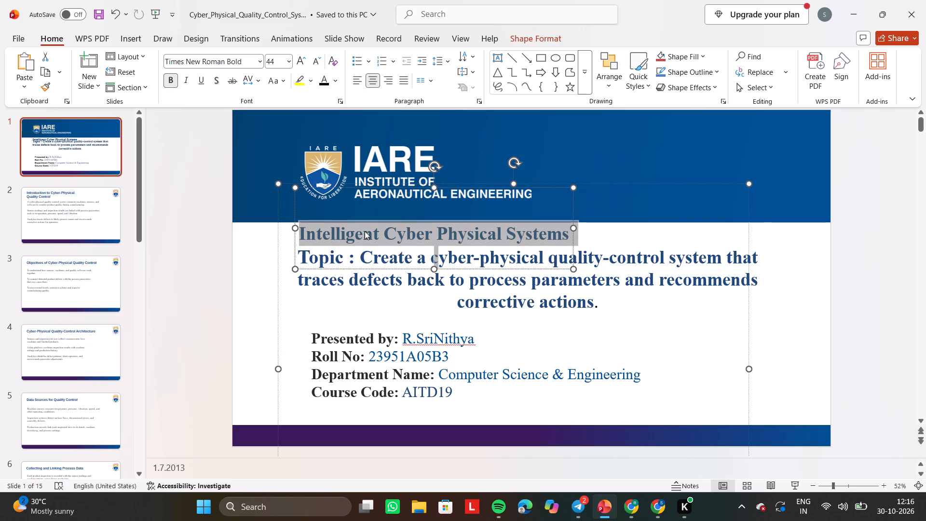
right_click(365, 231)
click(490, 159)
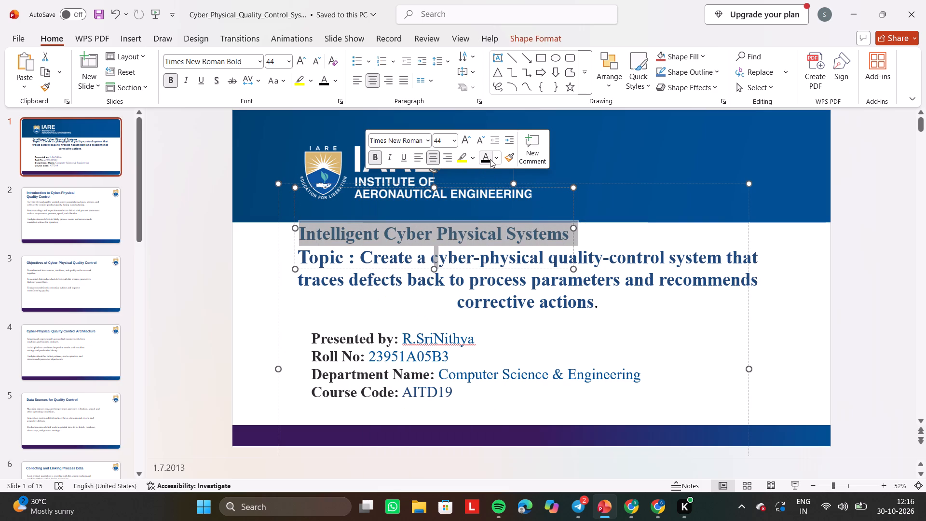
click(244, 300)
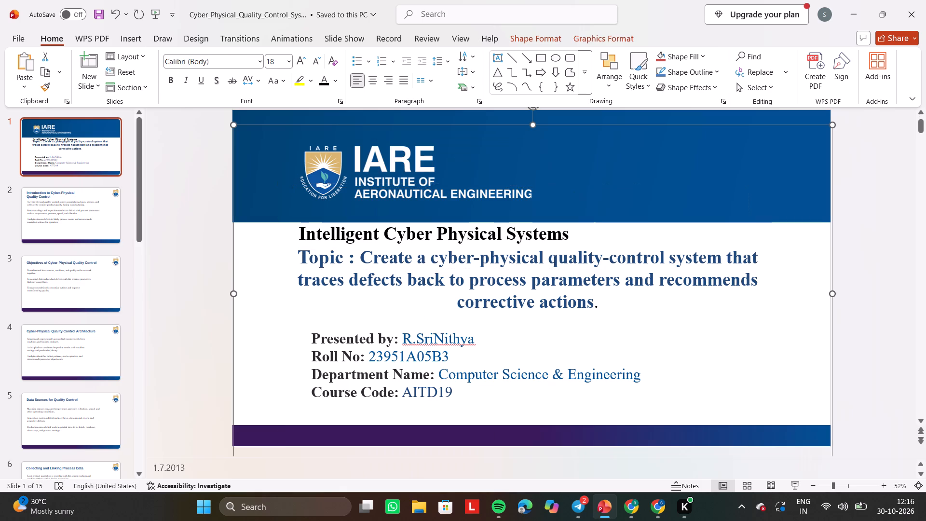
Move the "Intelligent Cyber Physical Systems" heading box up into the blue banner, clear of the topic line it overlaps.
click(300, 247)
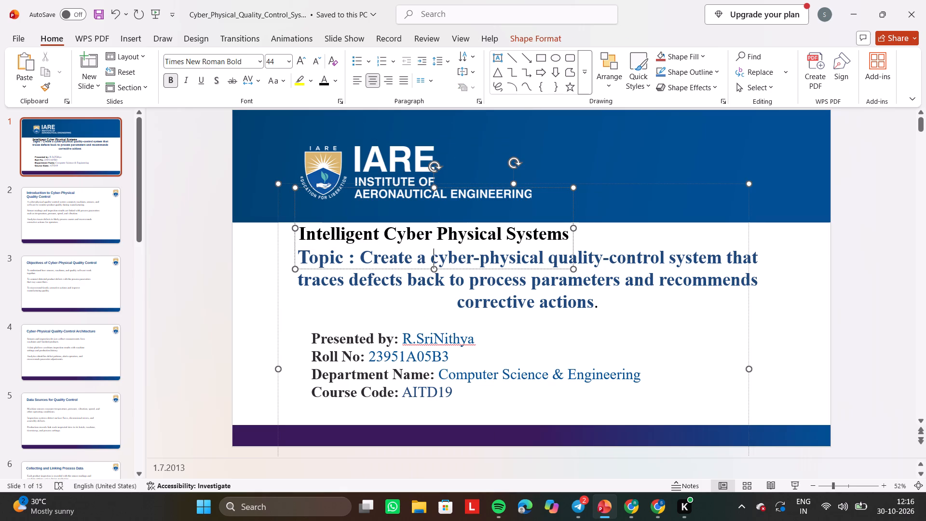
drag(357, 259, 298, 252)
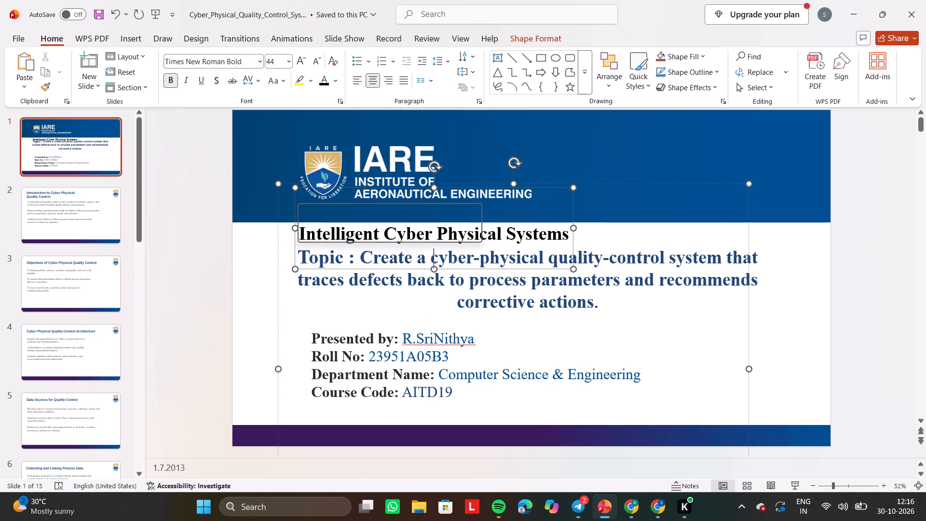
click(298, 252)
double_click(347, 256)
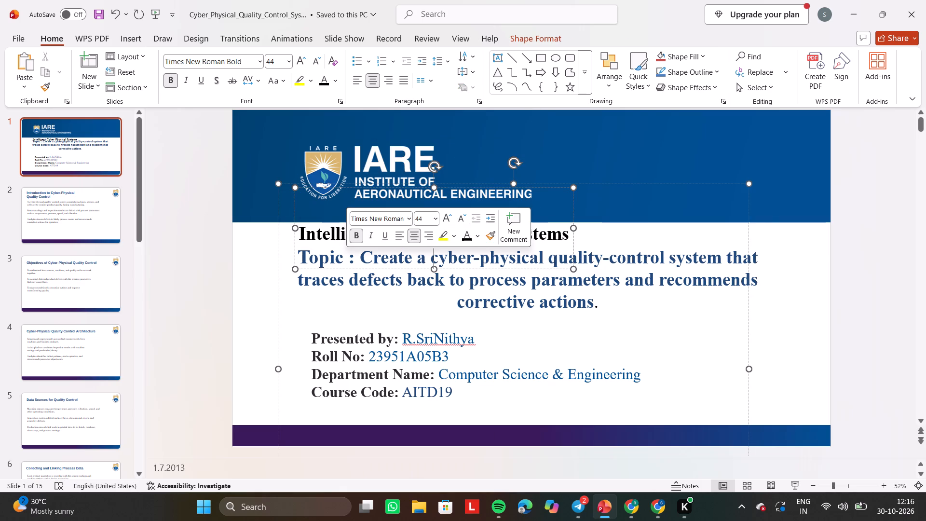
drag(354, 261, 300, 253)
click(300, 253)
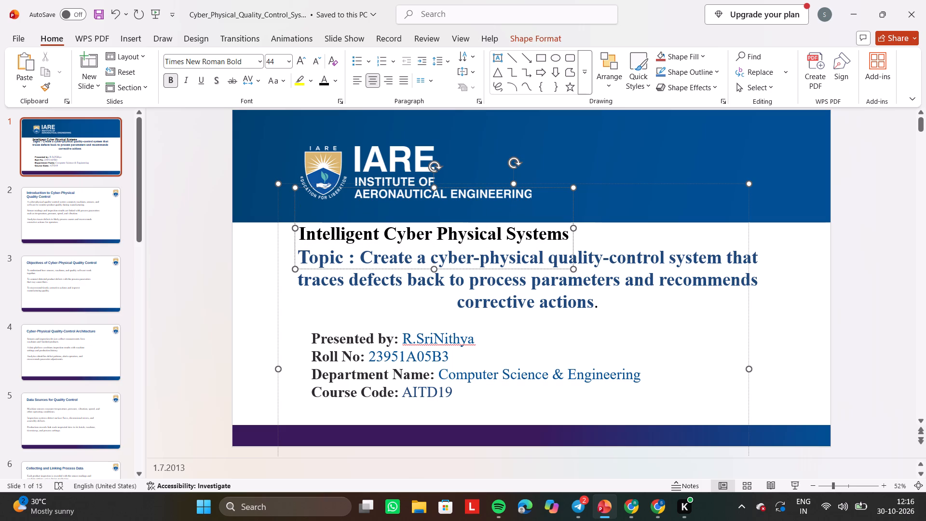
triple_click(317, 258)
click(302, 260)
click(446, 252)
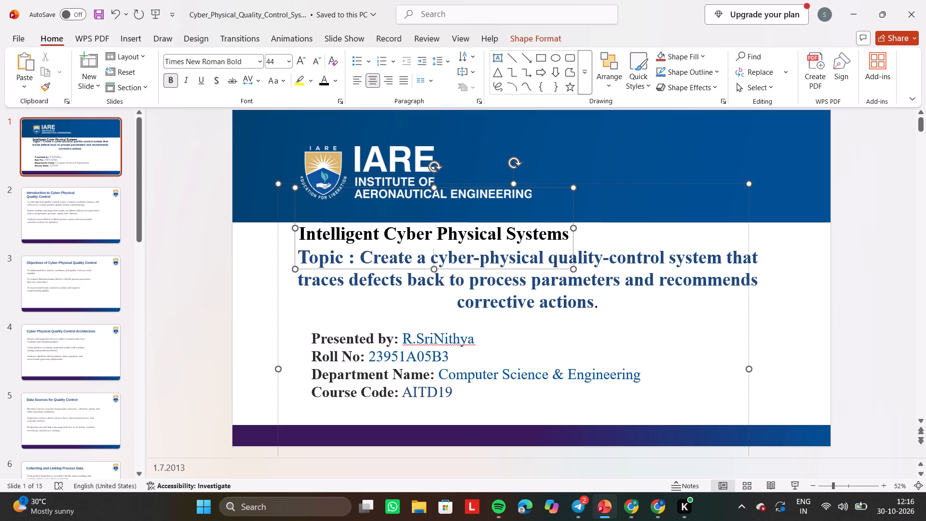
double_click(357, 281)
click(338, 260)
click(356, 260)
click(333, 258)
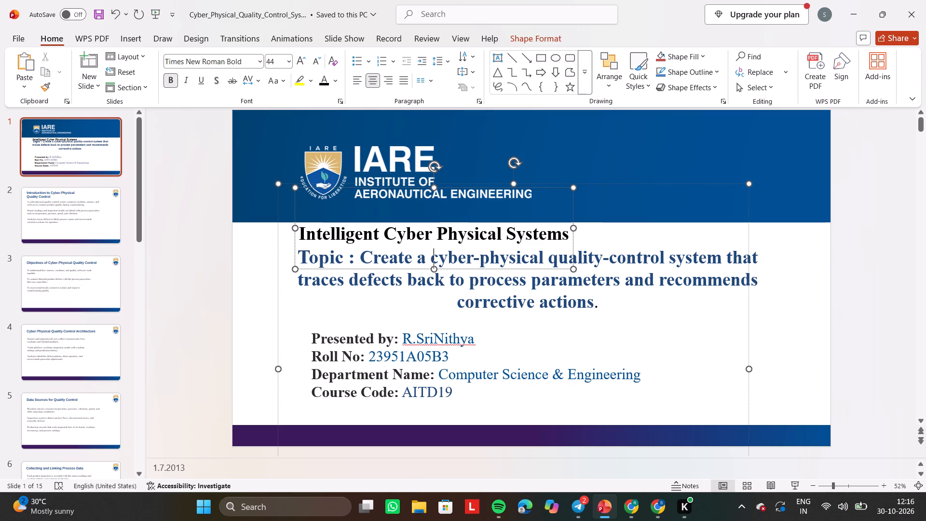
drag(302, 189, 304, 158)
Change the "Topic :" label on the title slide to black.
click(331, 262)
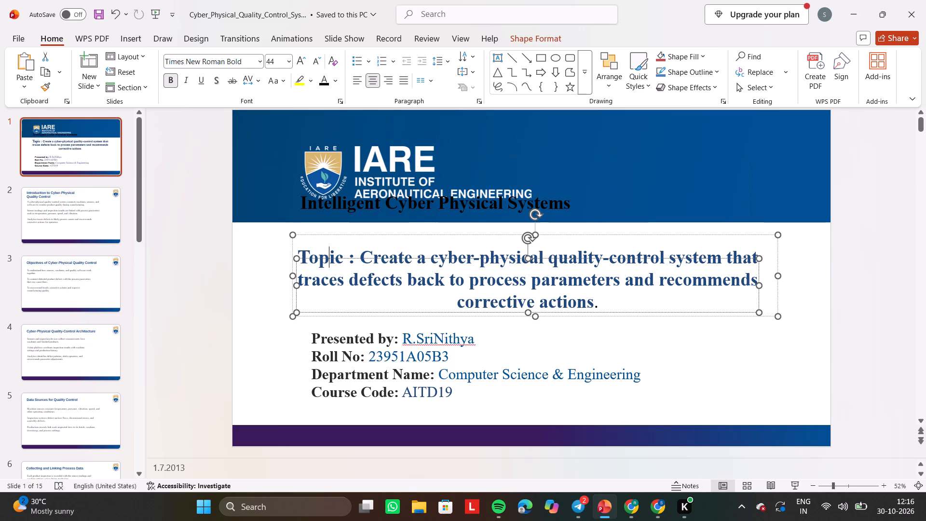
click(345, 259)
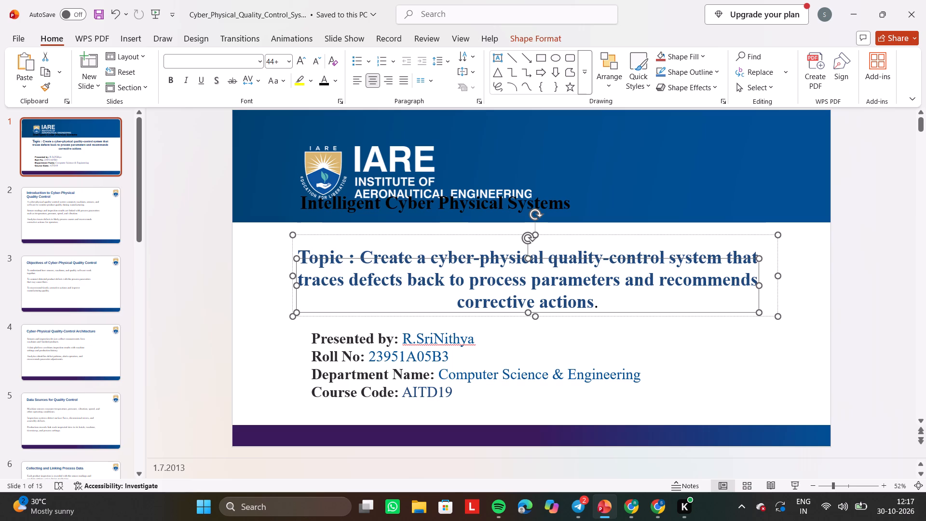
drag(302, 254, 358, 255)
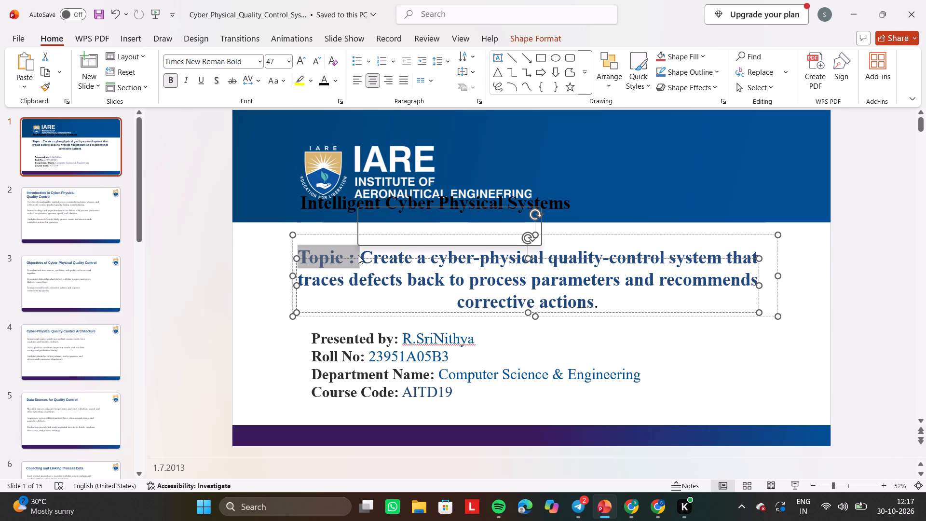
click(482, 232)
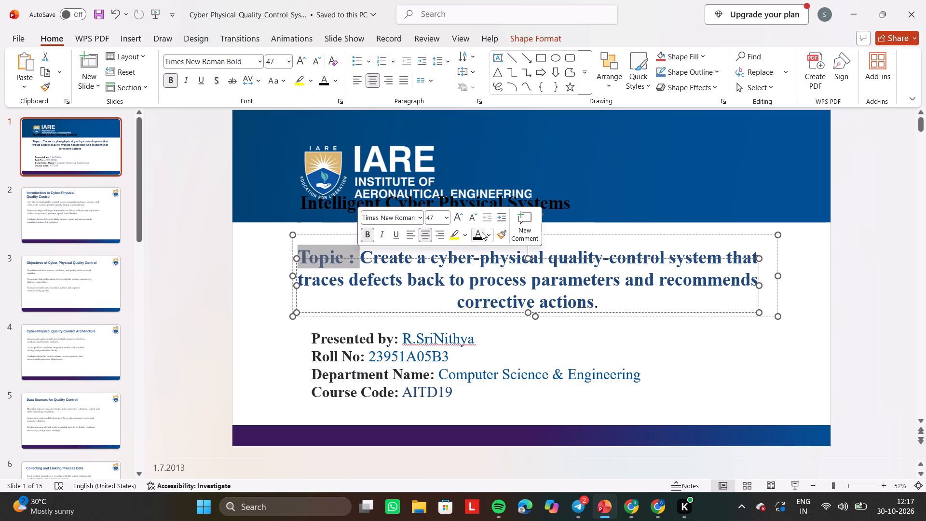
Move the "Intelligent Cyber Physical Systems" heading back down between the blue banner and the topic line.
click(319, 214)
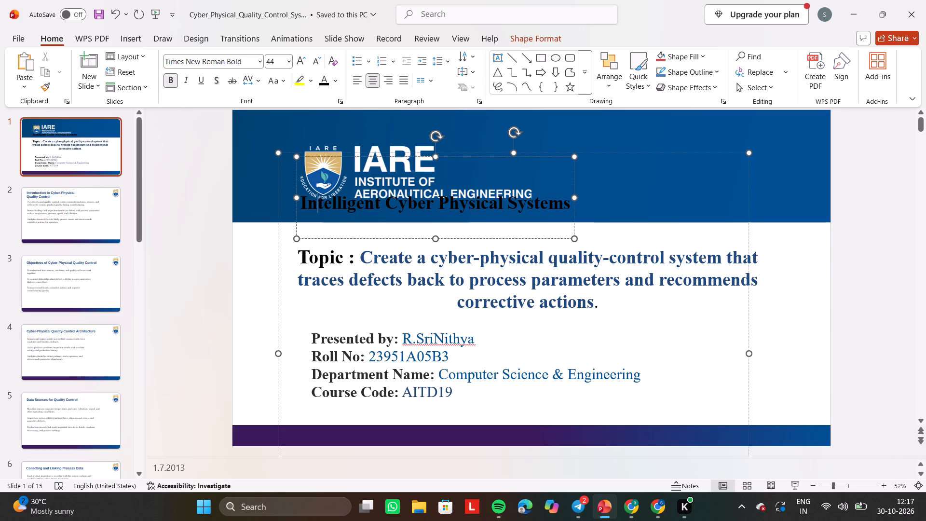
drag(295, 184, 288, 210)
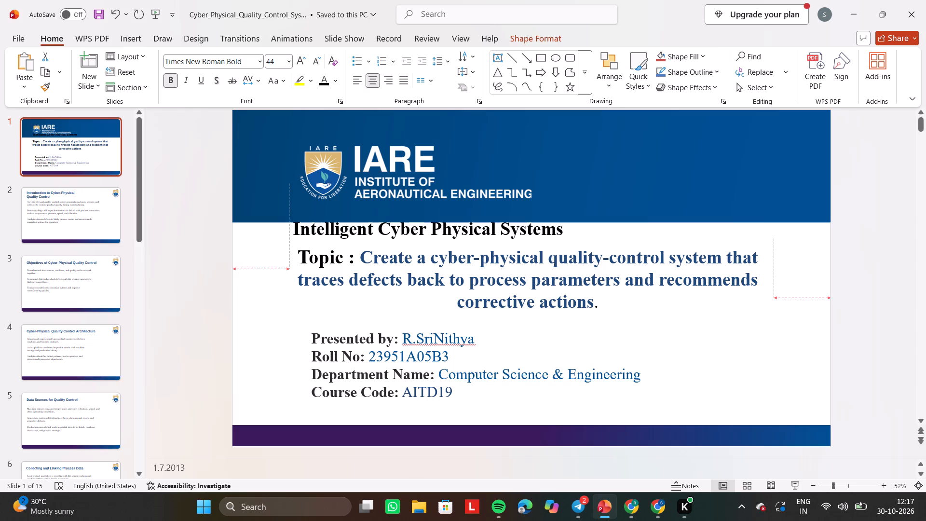
drag(288, 210, 293, 214)
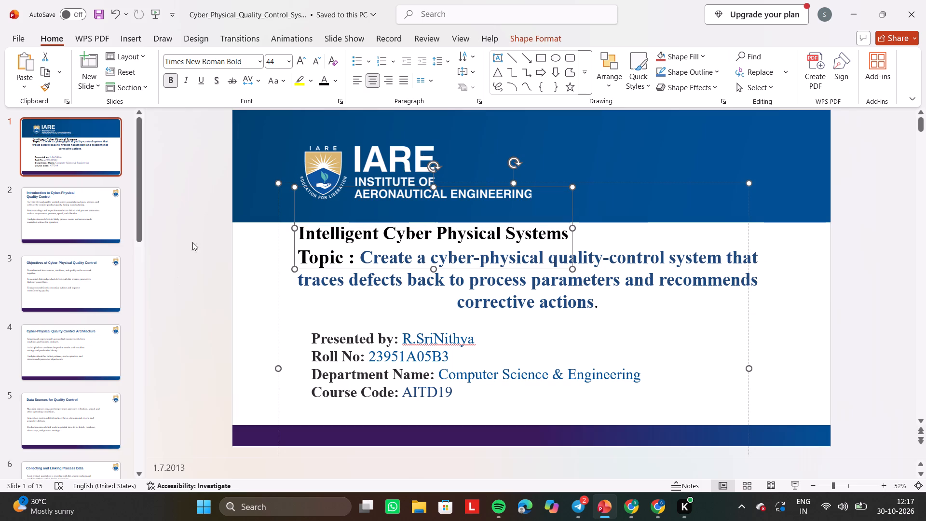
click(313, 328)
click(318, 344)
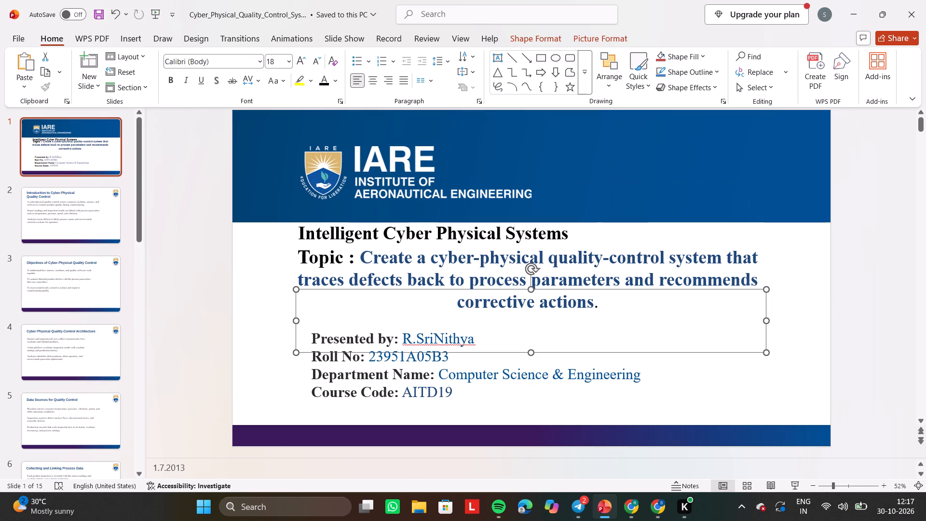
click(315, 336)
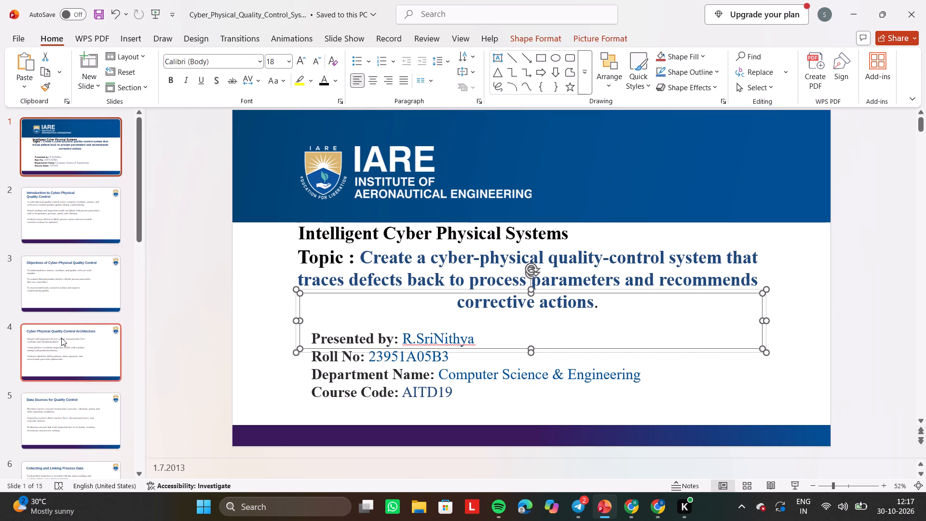